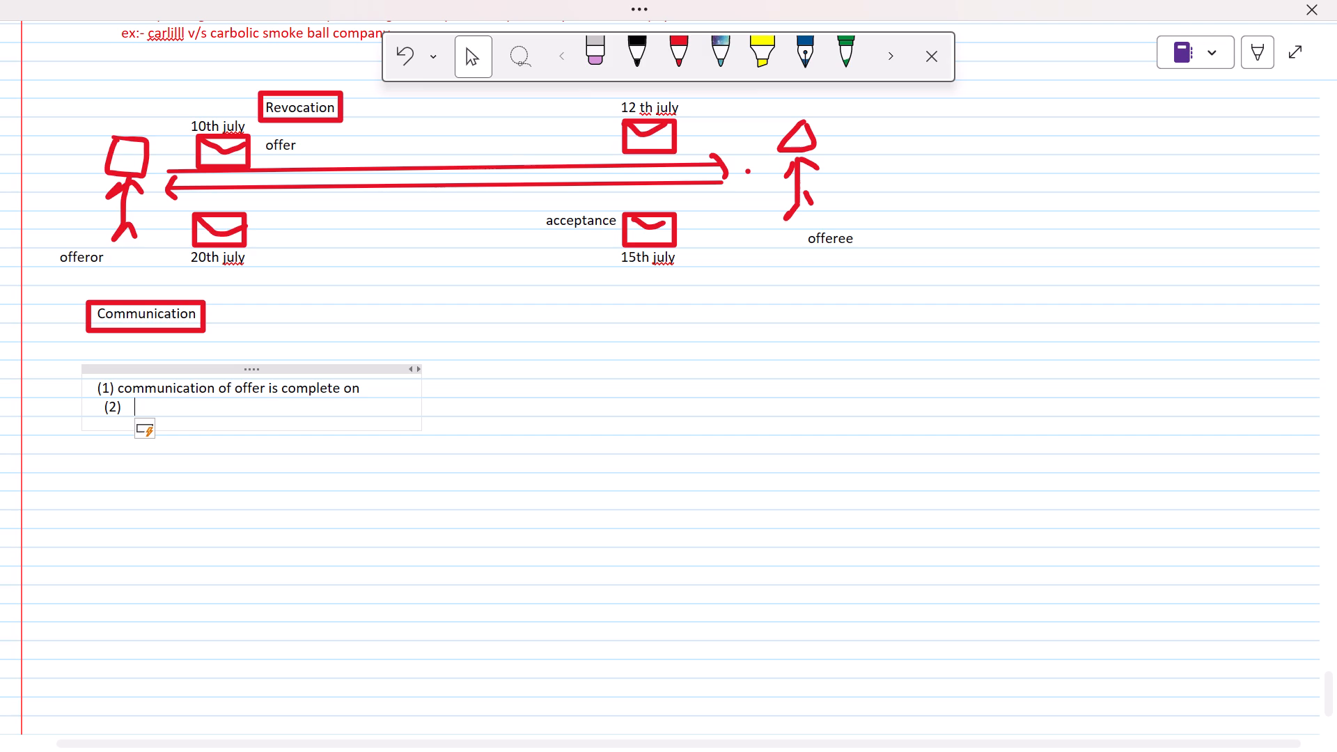
Replace the automatic second-item numbering under the Communication heading with a plain, unindented "(2)".
key("BackSpace")
key("BackSpace")
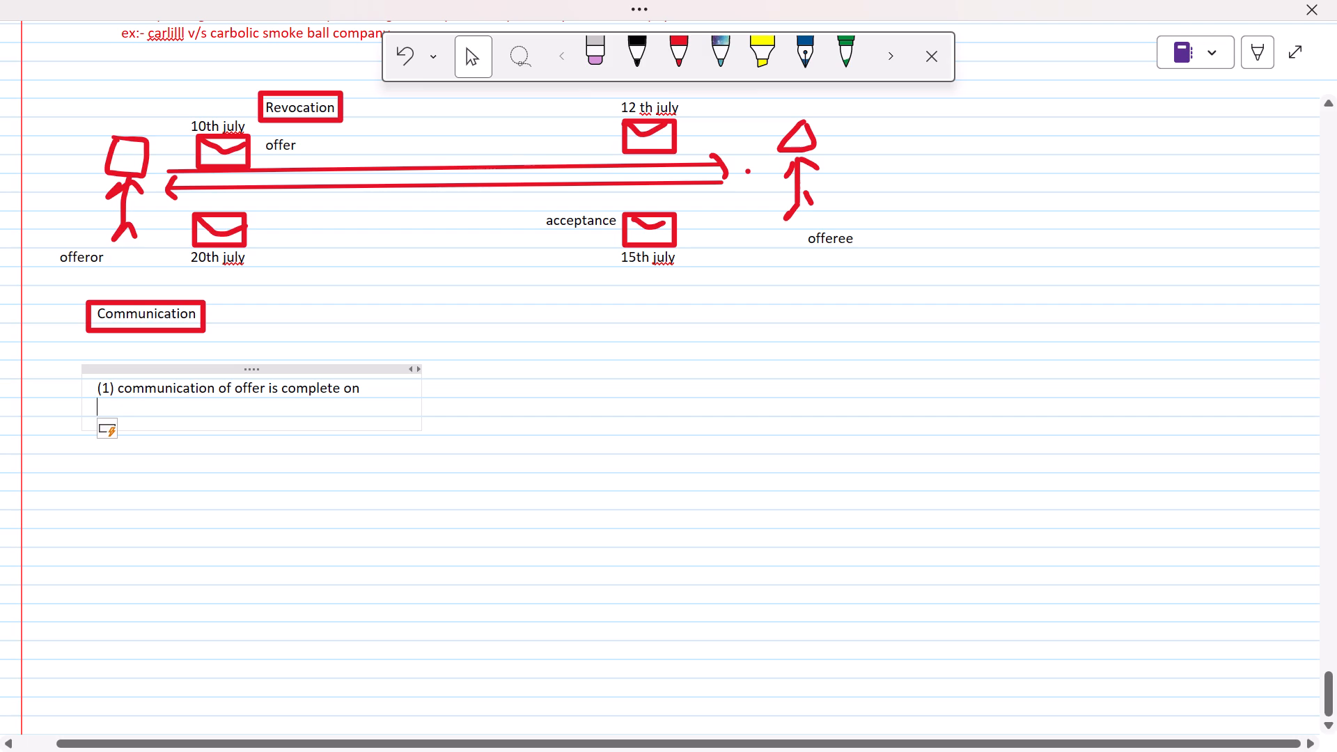
type("(2")
key("BackSpace")
key("BackSpace")
type(")")
key("space")
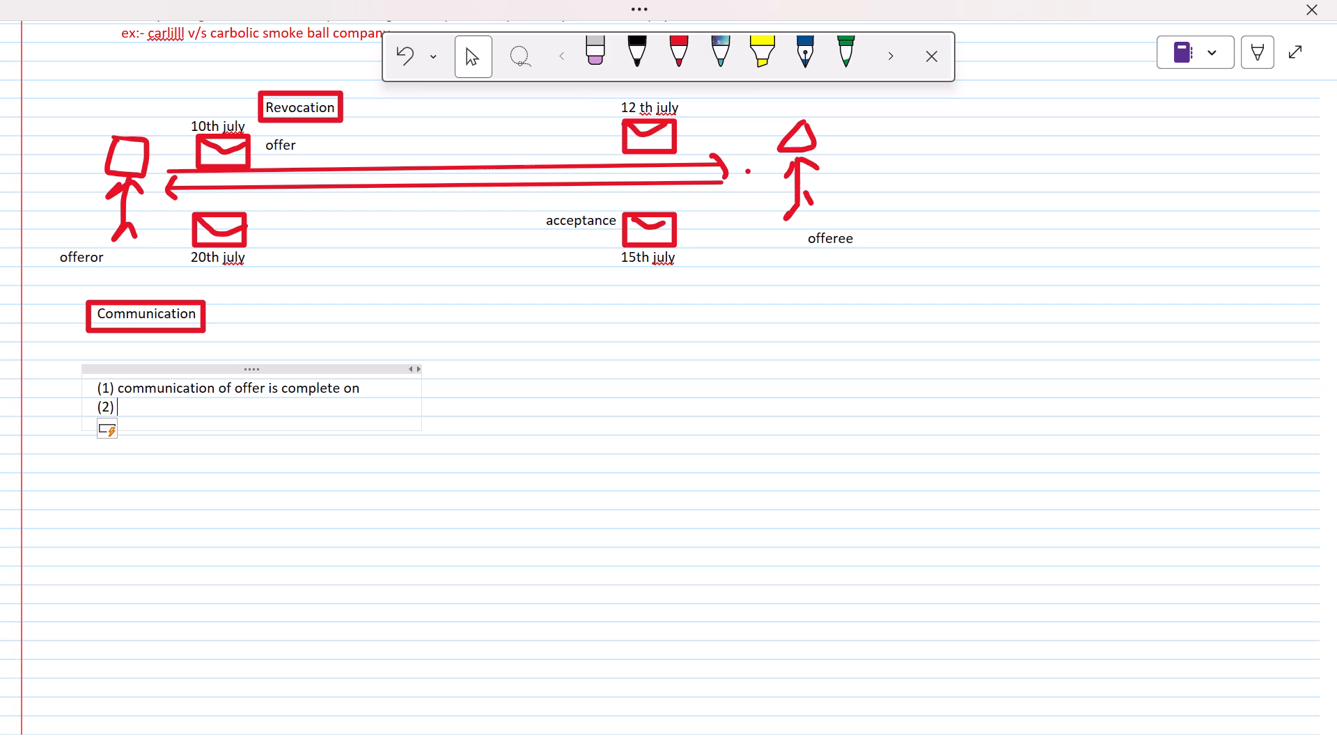
Write "communication of acceptance is completed" as the text of point (2) in the Communication notes.
type("com")
key("m")
type("unicat")
type("ion")
key("space")
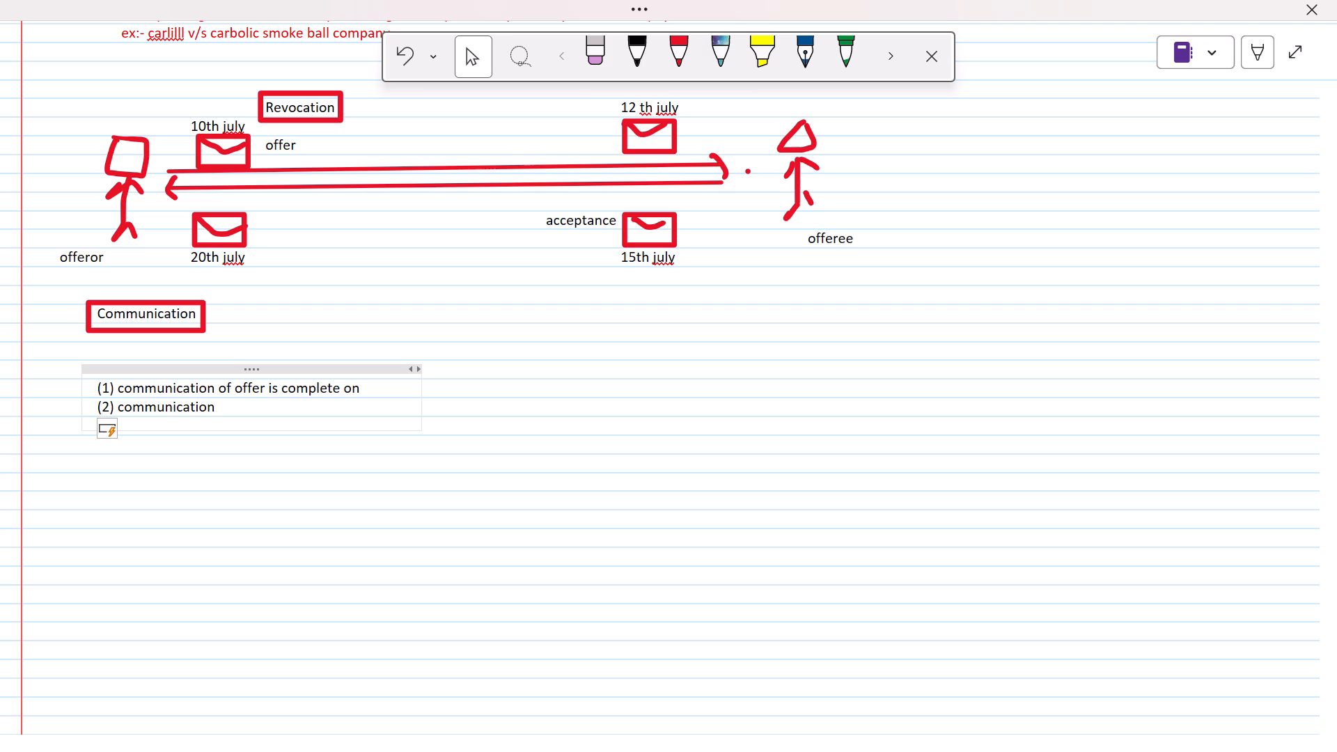
type("of acce")
type("ptance")
key("space")
type("is")
key("space")
type("compl")
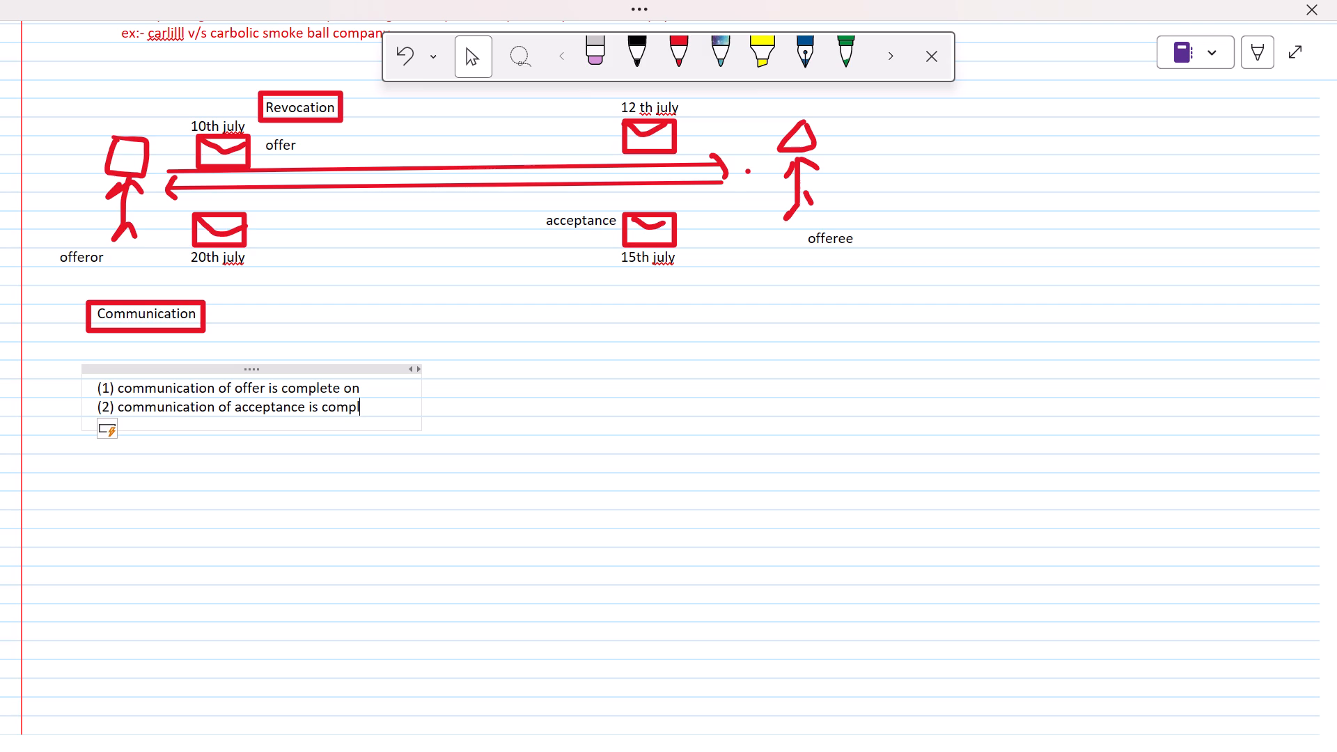
type("eted")
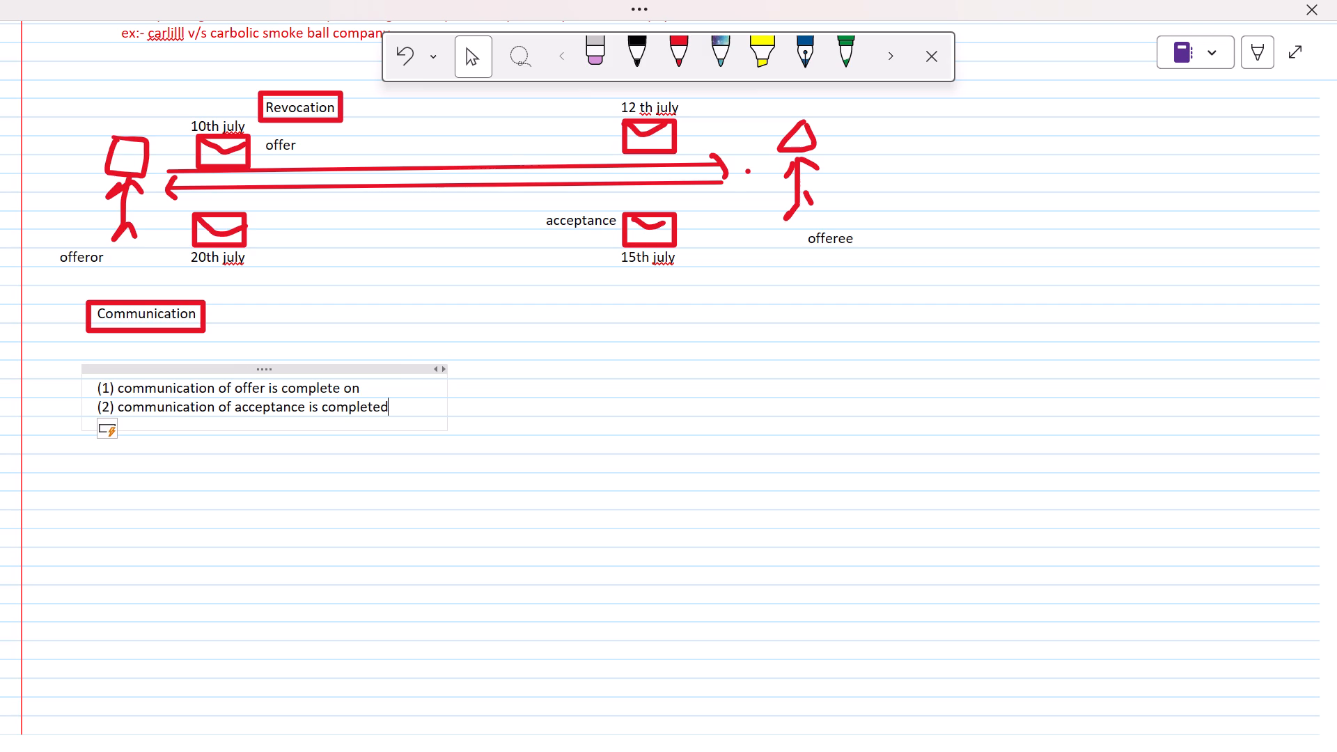
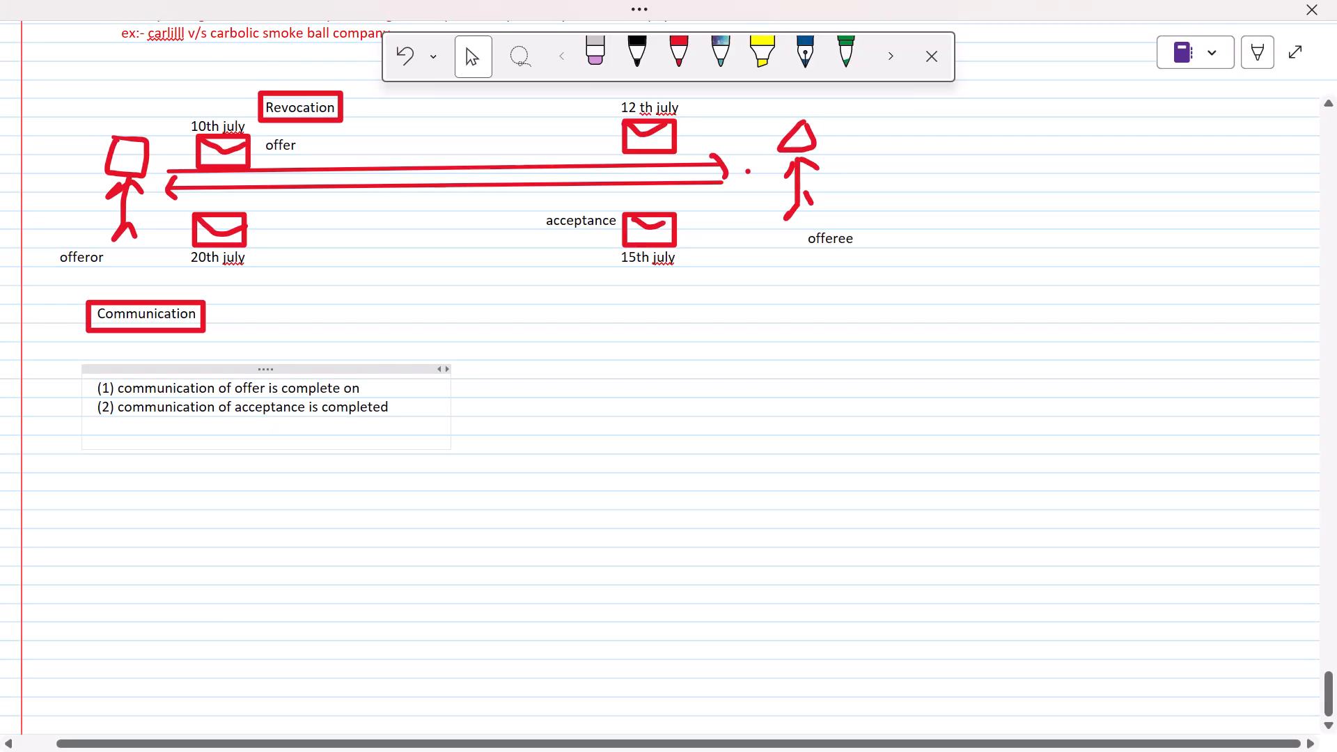
Continue point (2) on an indented line with "against the offeree (amit)".
key("space")
key("space")
key("space")
key("space")
key("space")
type("agi")
key("BackSpace")
type("aind")
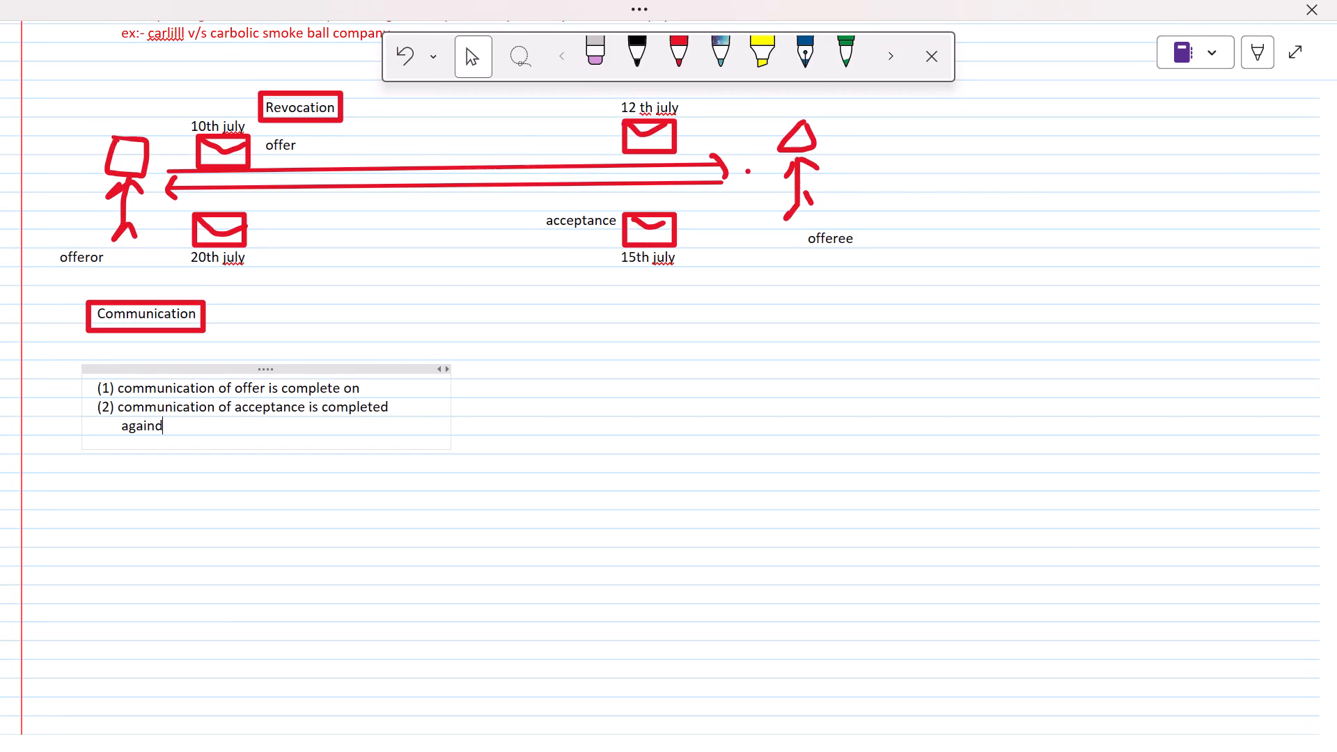
key("BackSpace")
type("st")
key("space")
type("the offer")
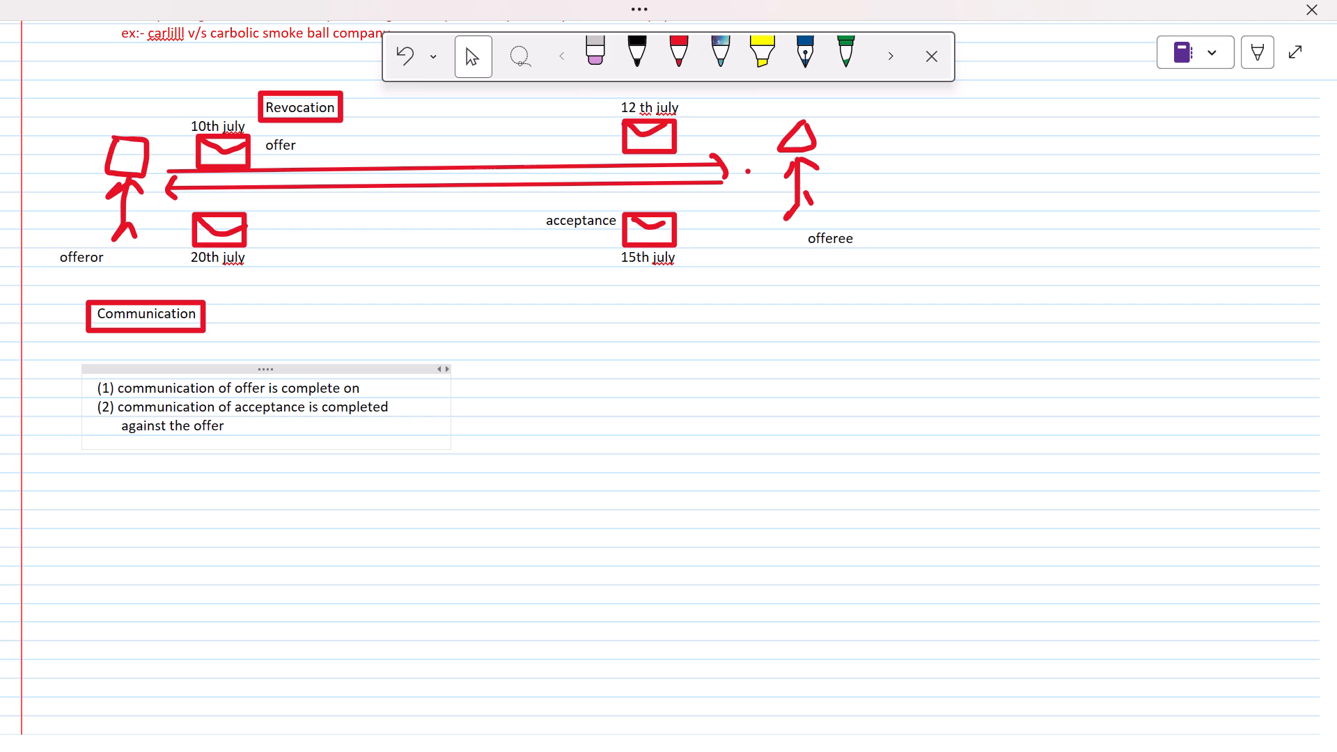
key("e")
type("e")
key("space")
type("(amit)")
key("space")
Add an indented line under point (2) reading "= last date of revocation of offer".
key("Return")
key("space")
key("space")
key("space")
key("space")
key("space")
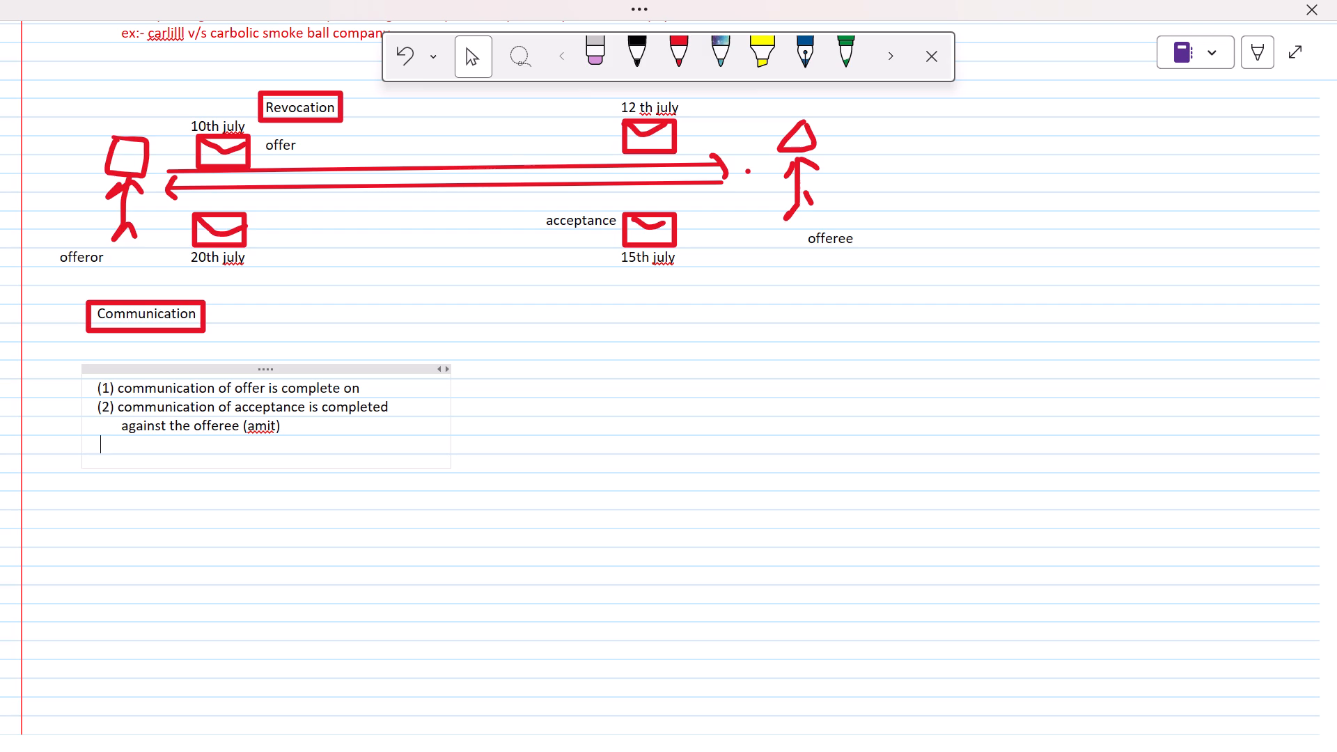
key("space")
key("shift+plus")
key("BackSpace")
key("BackSpace")
type("=")
key("space")
type("last fa")
key("BackSpace")
key("BackSpace")
type("date of")
key("space")
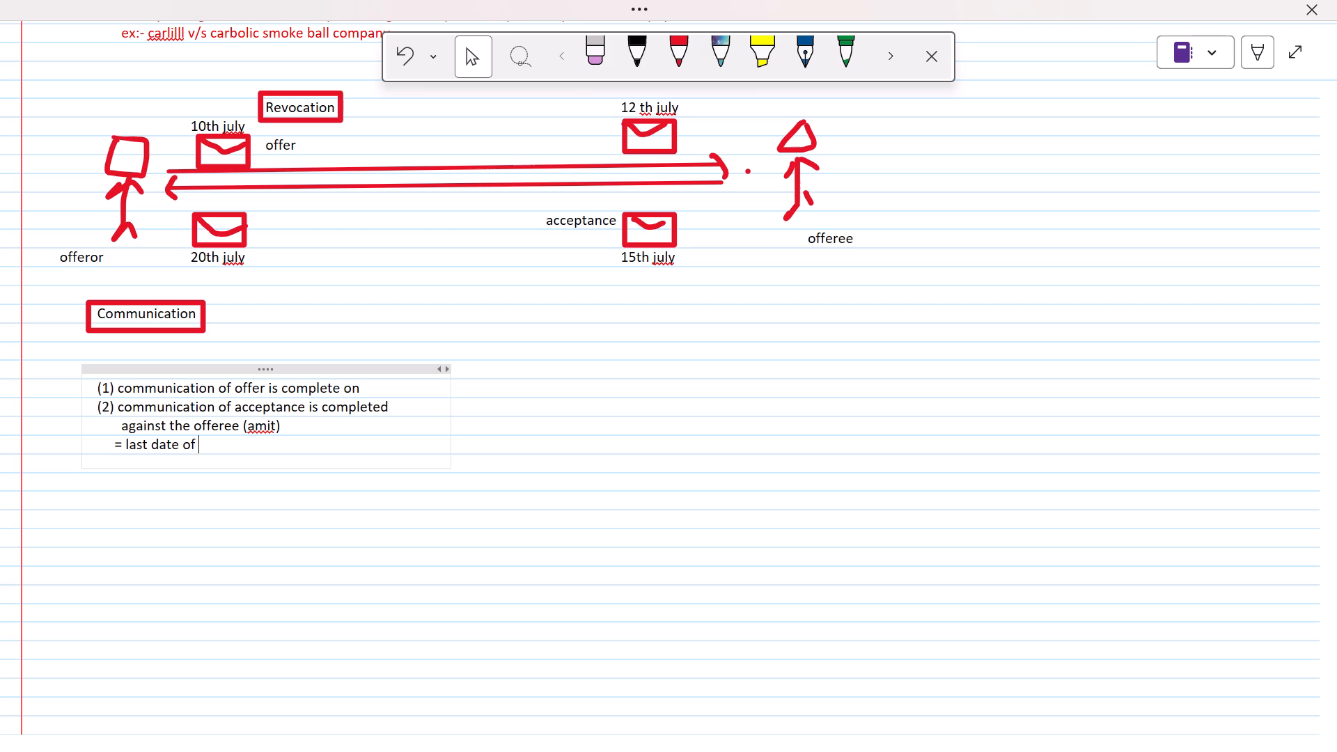
type("revocation of")
key("space")
type("offer")
key("space")
Start an unindented point "(3)" in the Communication notes with the text "communication of acceptance".
key("Return")
key("space")
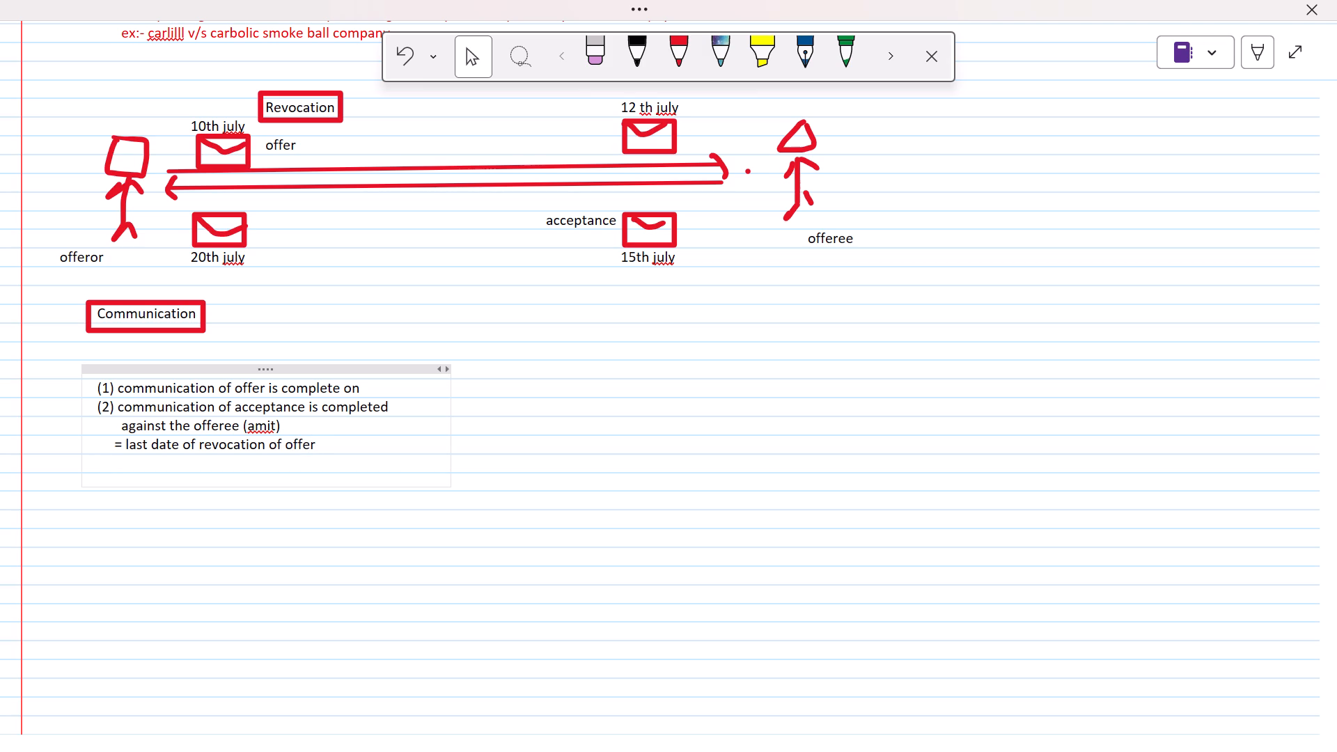
key("BackSpace")
key("shift+parenleft")
type("3)")
key("space")
type("commi")
key("BackSpace")
type("unica")
type("tio")
type("n")
key("space")
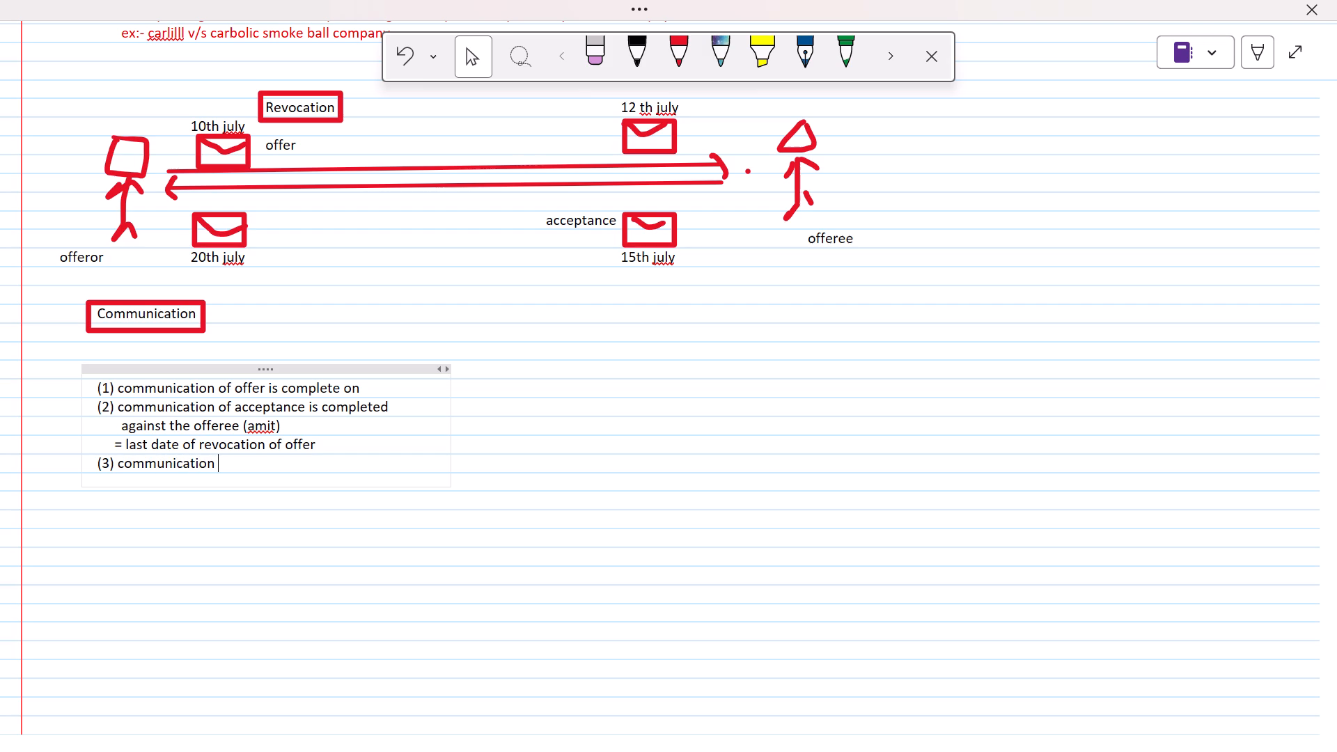
type("of")
key("space")
type("acc")
type("eptance")
key("space")
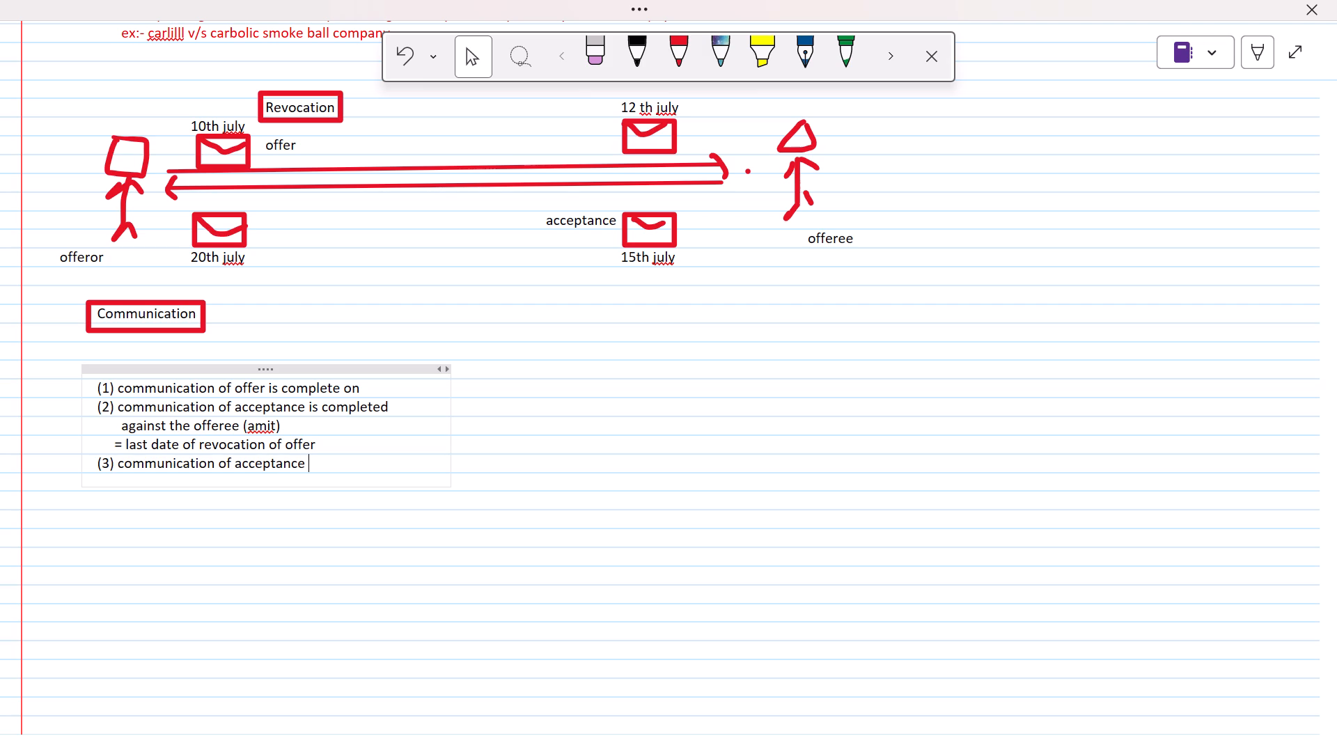
Complete the first line of point (3) with "is completed", spelled correctly.
type("is complited")
key("space")
key("Left")
key("Left")
key("Left")
key("Left")
key("BackSpace")
key("e")
key("Right")
key("Right")
key("Right")
key("Right")
key("Right")
Continue point (3) on an indented line with "against the offeree (sumit)".
key("Return")
key("space")
key("space")
key("space")
key("space")
key("space")
key("space")
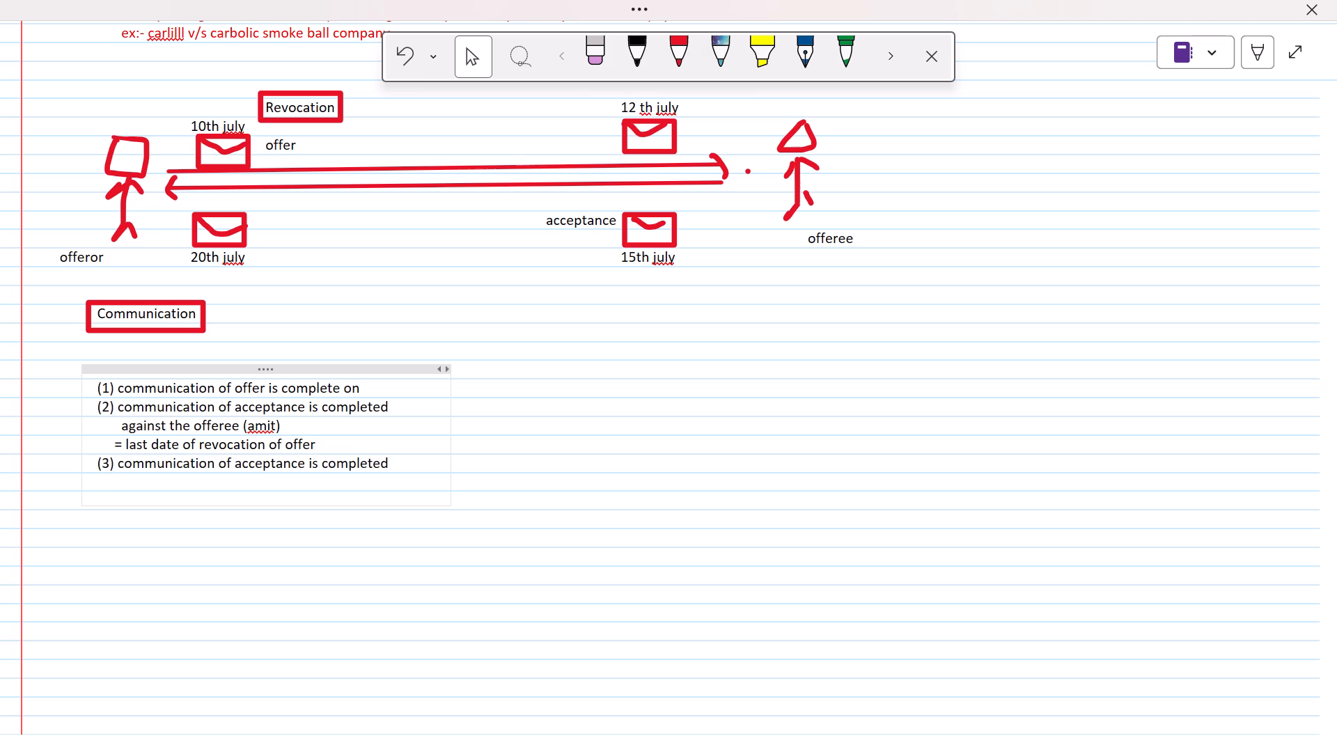
key("space")
type("against")
key("space")
type("the odd")
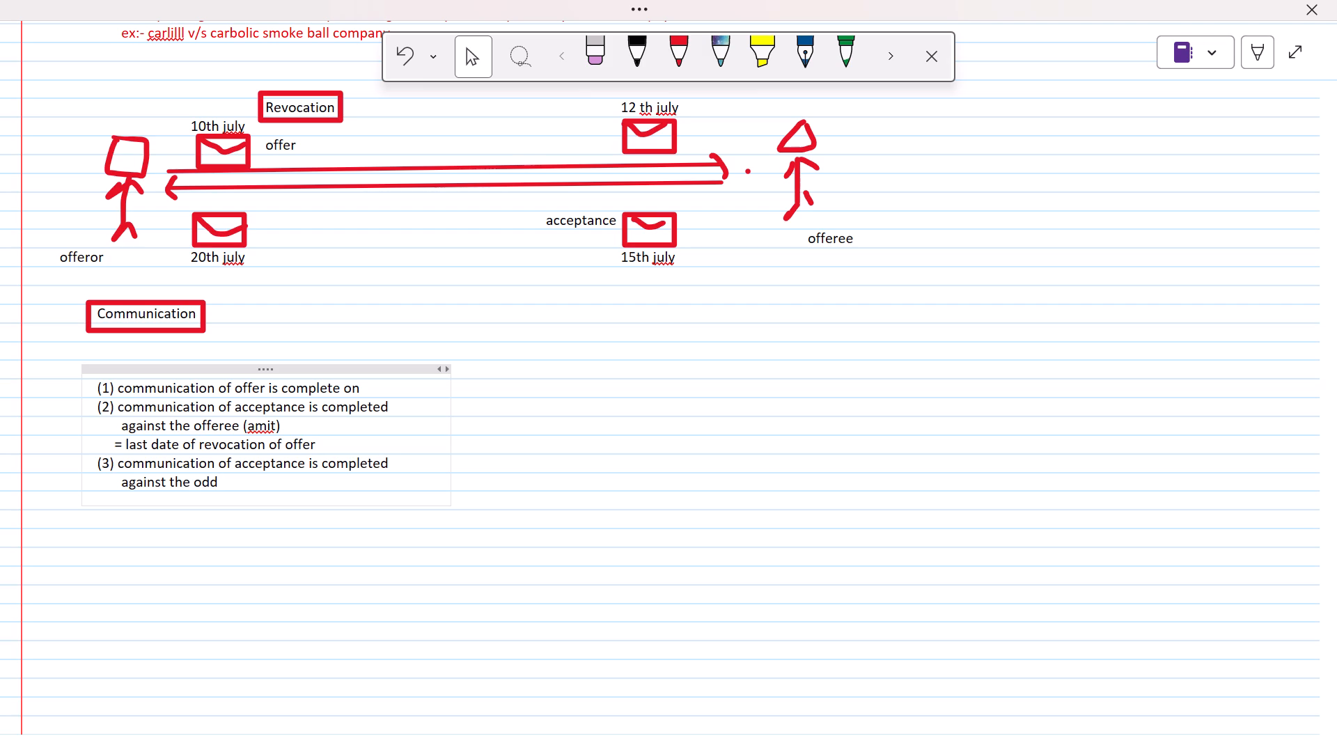
key("BackSpace")
key("BackSpace")
type("fferee")
key("space")
type("(sumit)")
key("space")
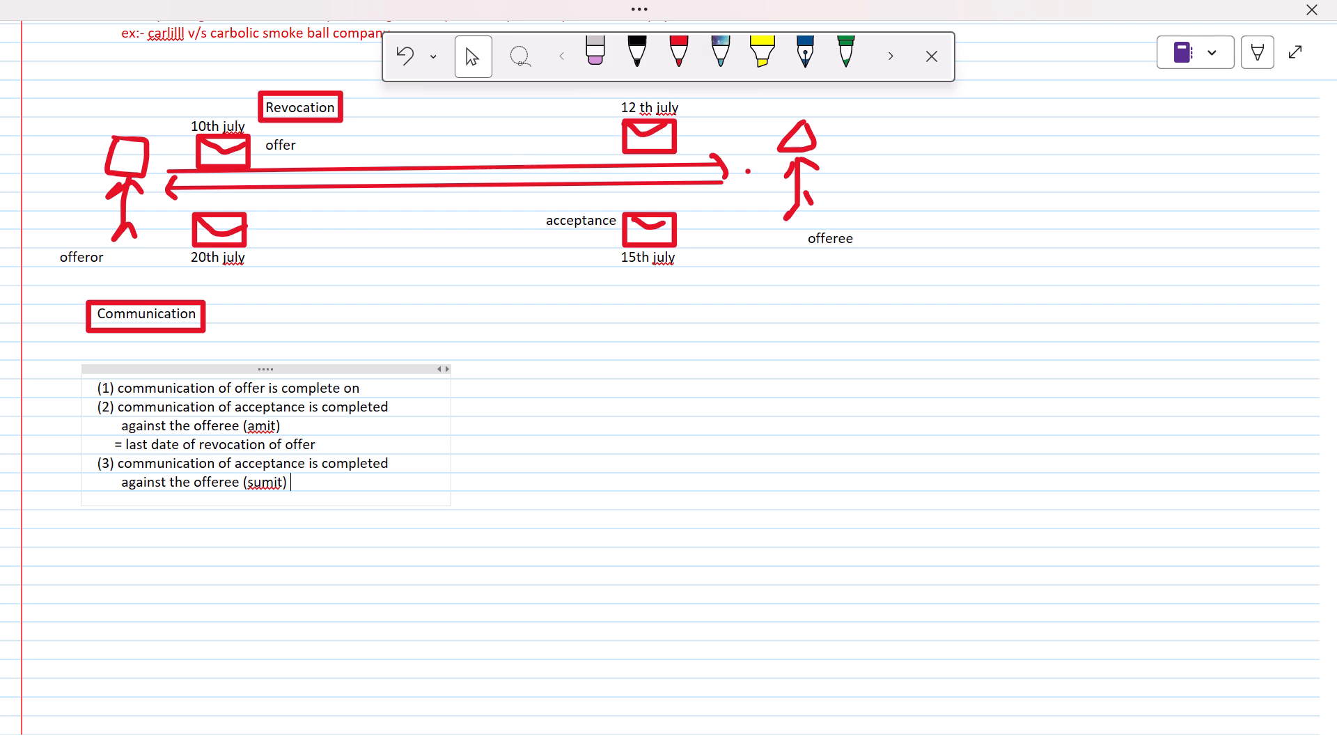
Start an indented line under point (3)'s offeree line with the text "= last date".
key("Return")
key("space")
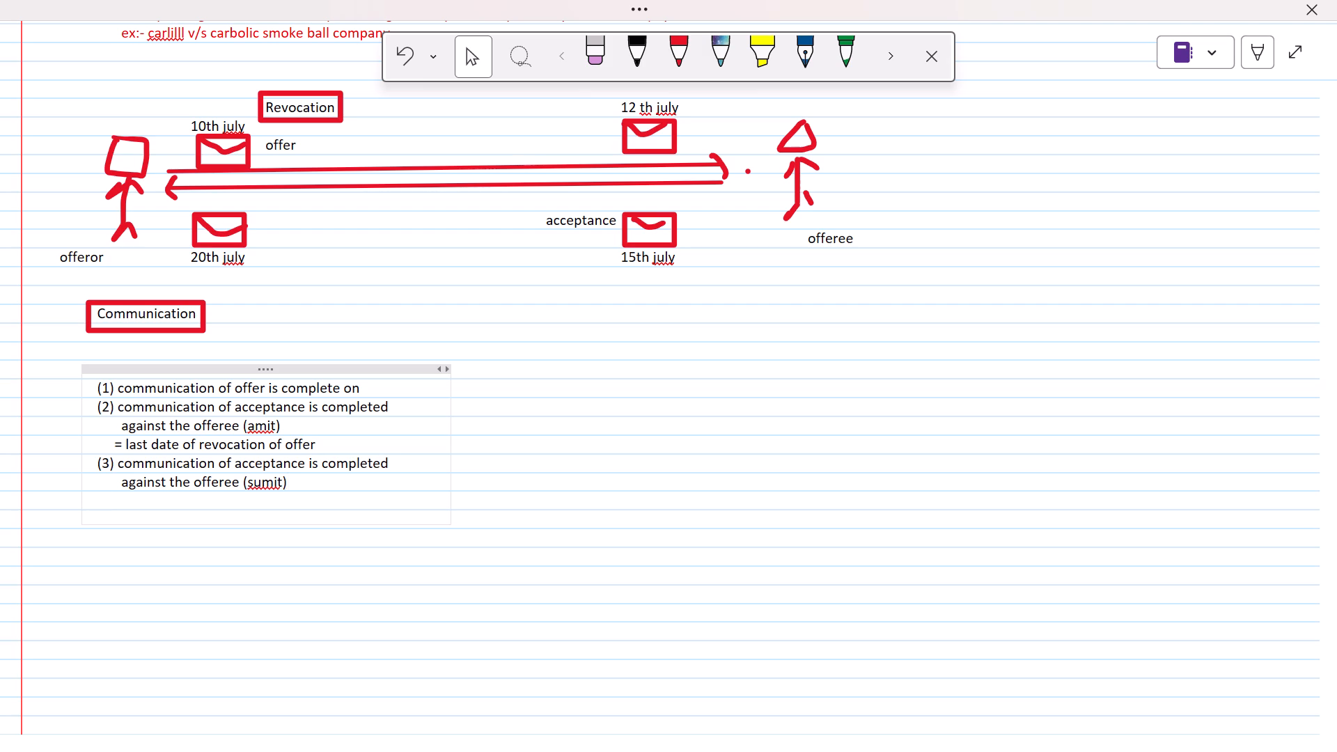
key("space")
key("space")
key("space")
key("space")
type("=")
key("space")
type("last fa")
key("BackSpace")
key("BackSpace")
type("date od")
Continue the "= last date" line under point (3) with "of revocation", spelled correctly.
key("space")
key("BackSpace")
type("f revo")
type("ca")
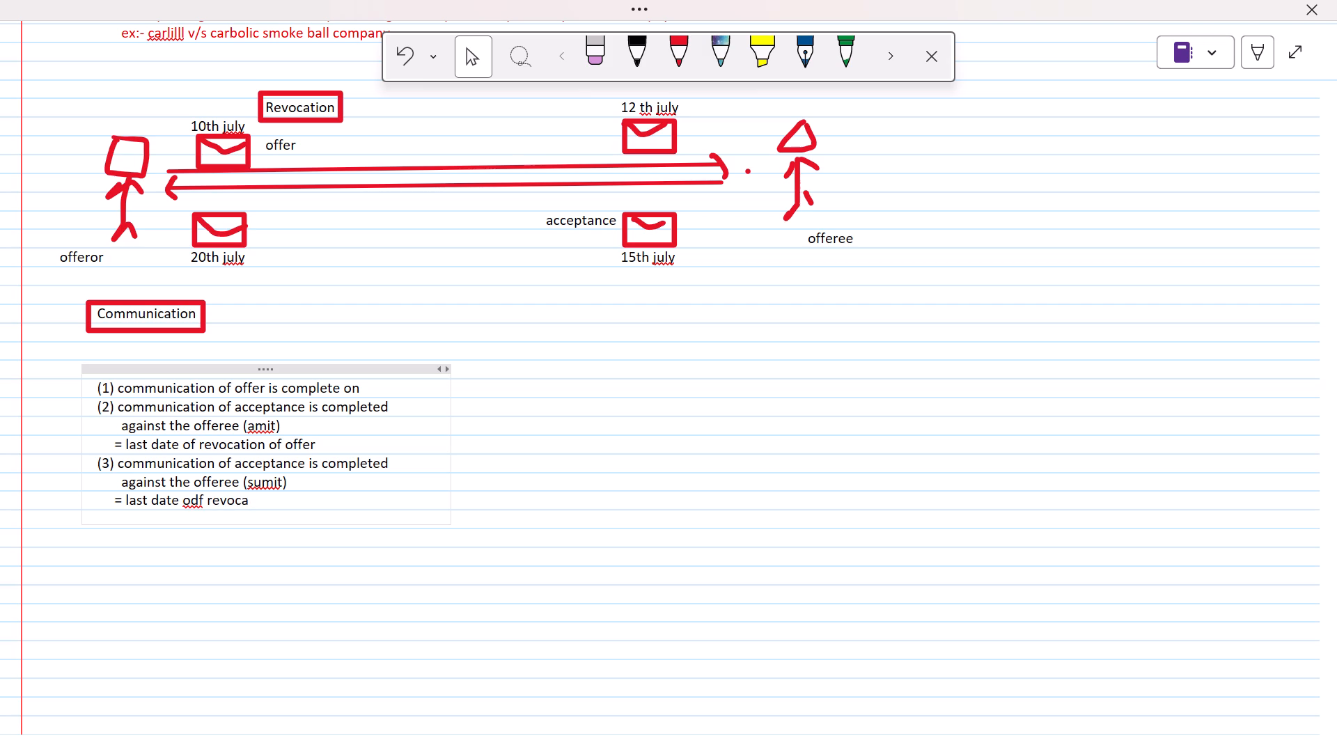
type("ton")
key("space")
key("BackSpace")
key("BackSpace")
key("BackSpace")
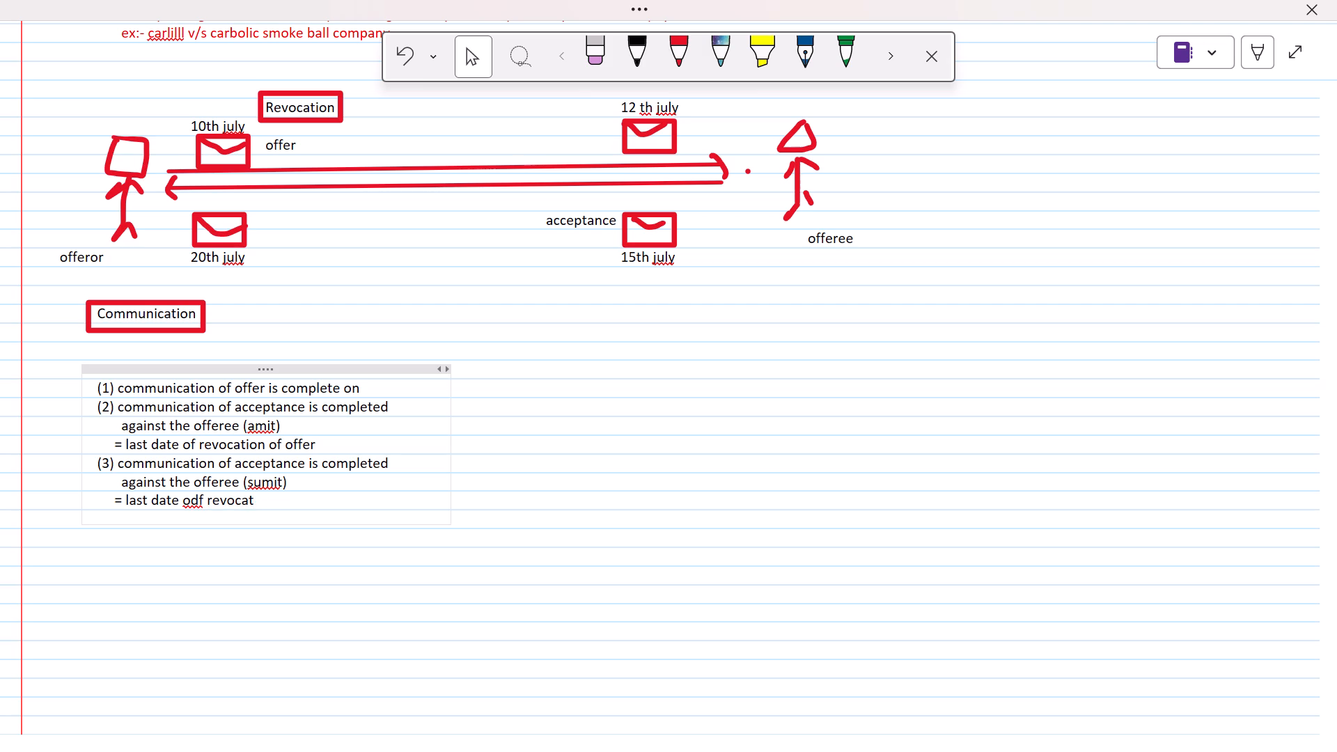
key("BackSpace")
key("BackSpace")
key("BackSpace")
key("BackSpace")
key("BackSpace")
key("BackSpace")
key("BackSpace")
key("BackSpace")
key("BackSpace")
key("BackSpace")
key("BackSpace")
key("BackSpace")
type("of revocatiom")
key("BackSpace")
type("n")
key("space")
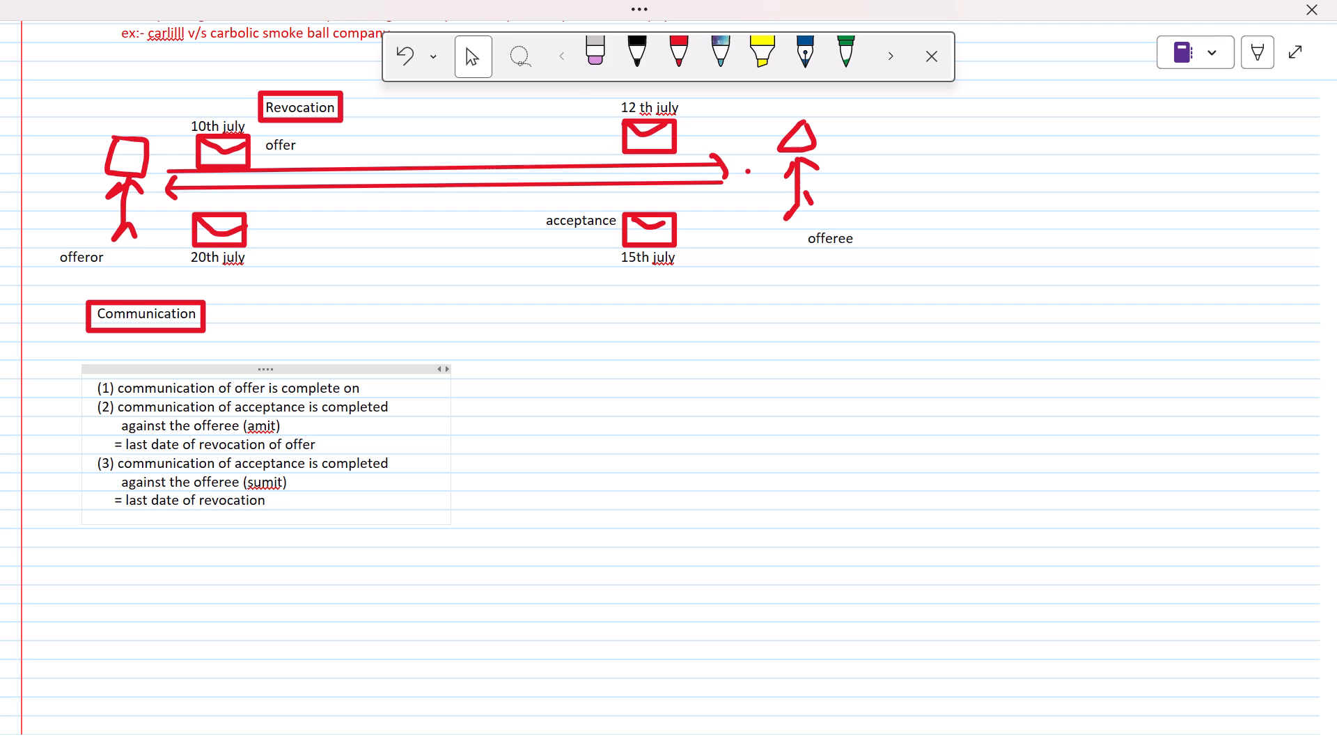
Finish the last-date line under point (3) with "of acceptance".
type("of offe")
key("space")
key("BackSpace")
type("r")
key("space")
key("BackSpace")
key("BackSpace")
key("BackSpace")
key("BackSpace")
key("BackSpace")
key("BackSpace")
key("o")
key("BackSpace")
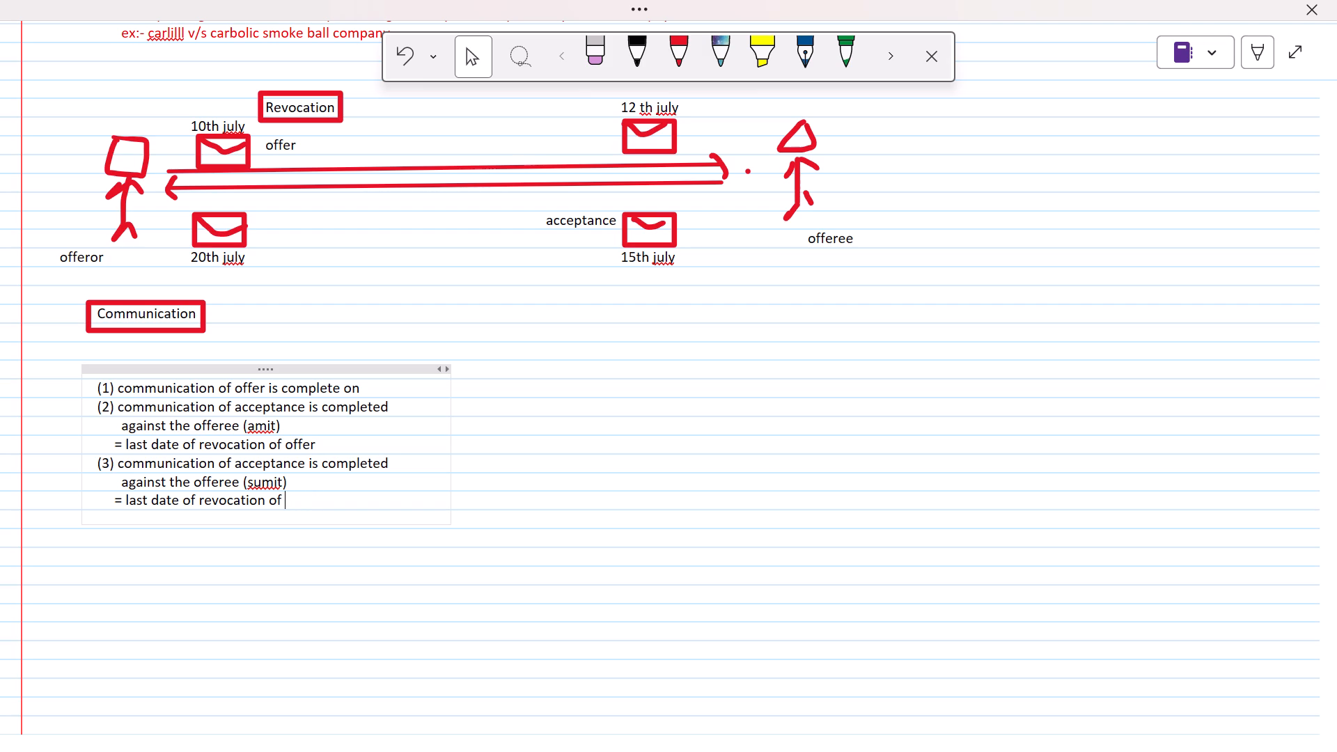
type("acceptance")
key("space")
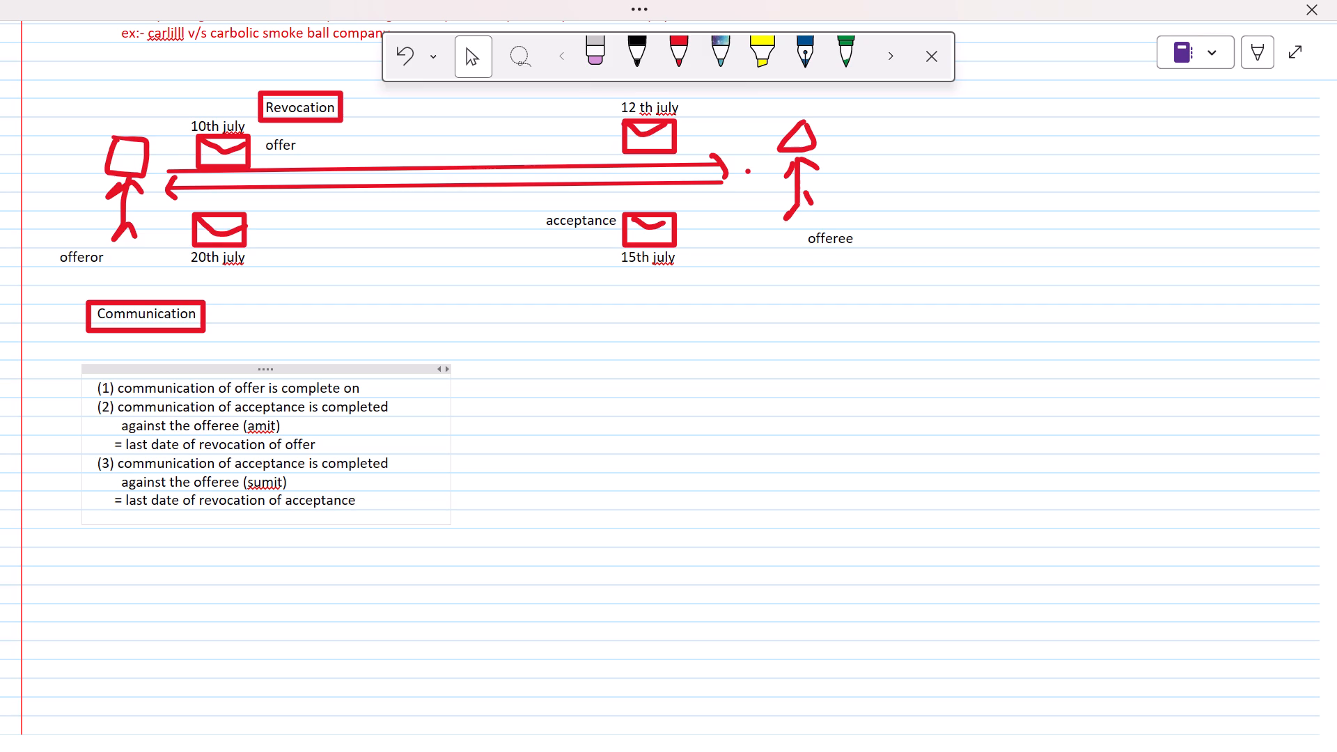
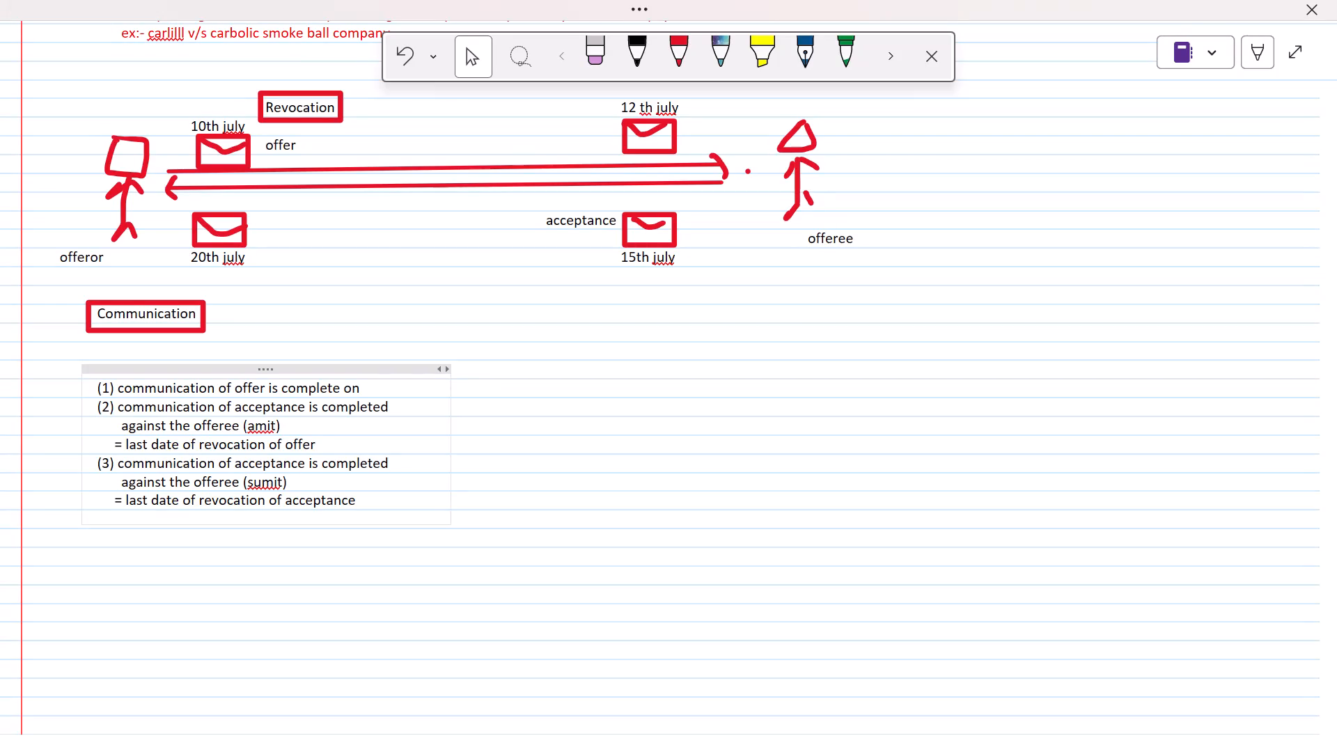
Add "= 12 july" after a wide gap at the end of point (1), communication of offer.
key("Up")
key("Up")
key("Up")
key("space")
key("space")
key("space")
key("space")
key("space")
key("space")
key("space")
key("space")
key("space")
key("space")
key("space")
key("space")
key("space")
key("space")
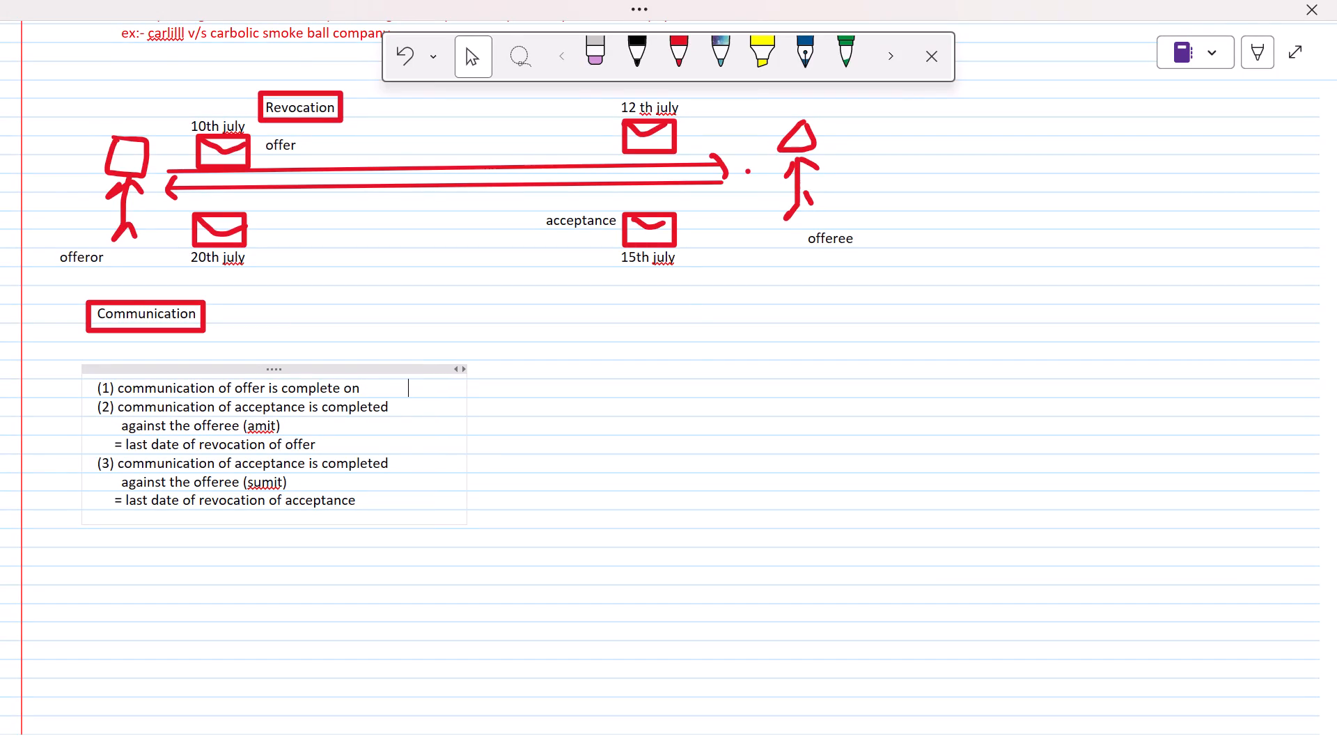
type("=")
key("space")
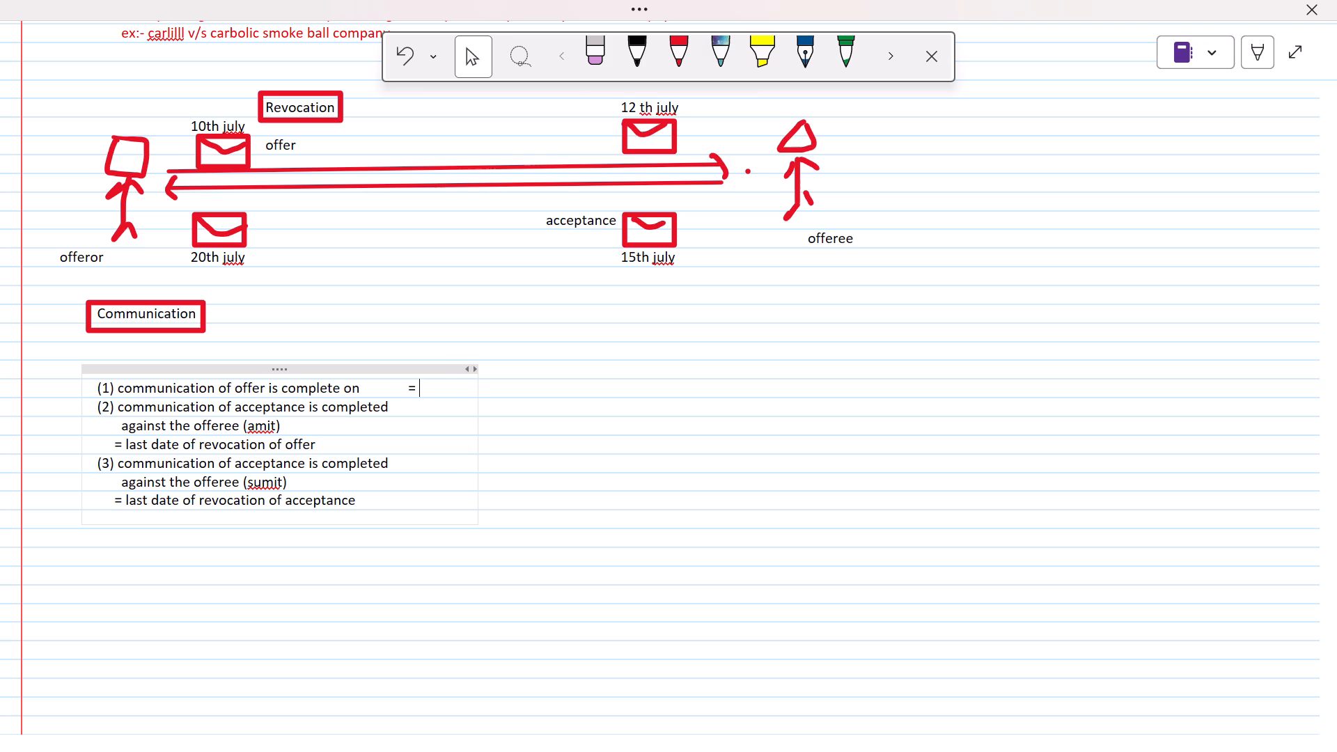
type("132")
key("BackSpace")
key("BackSpace")
type("2")
key("space")
type("july")
key("space")
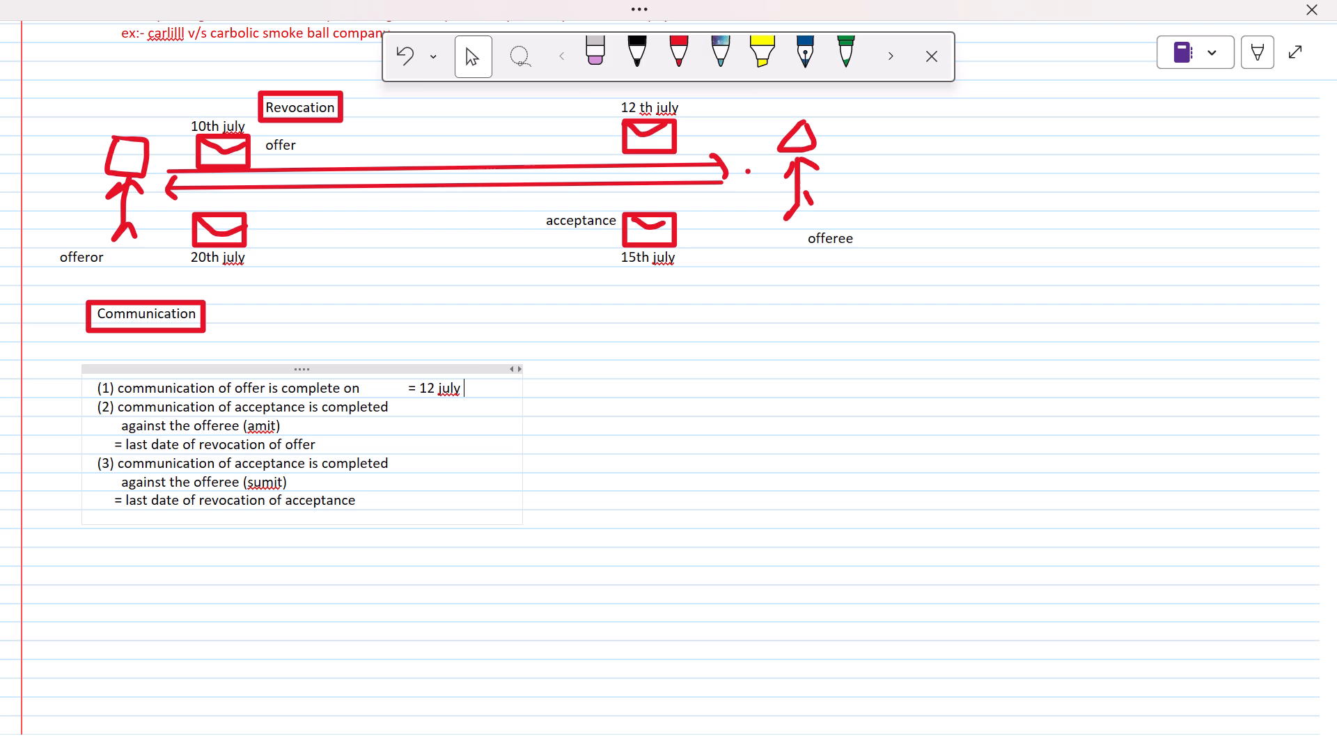
key("Return")
key("BackSpace")
Add "= 15 july" at the end of point (2)'s first line, aligned under the 12 july entry.
key("Down")
key("space")
key("space")
key("space")
key("space")
key("space")
type("=")
key("space")
type("15 july")
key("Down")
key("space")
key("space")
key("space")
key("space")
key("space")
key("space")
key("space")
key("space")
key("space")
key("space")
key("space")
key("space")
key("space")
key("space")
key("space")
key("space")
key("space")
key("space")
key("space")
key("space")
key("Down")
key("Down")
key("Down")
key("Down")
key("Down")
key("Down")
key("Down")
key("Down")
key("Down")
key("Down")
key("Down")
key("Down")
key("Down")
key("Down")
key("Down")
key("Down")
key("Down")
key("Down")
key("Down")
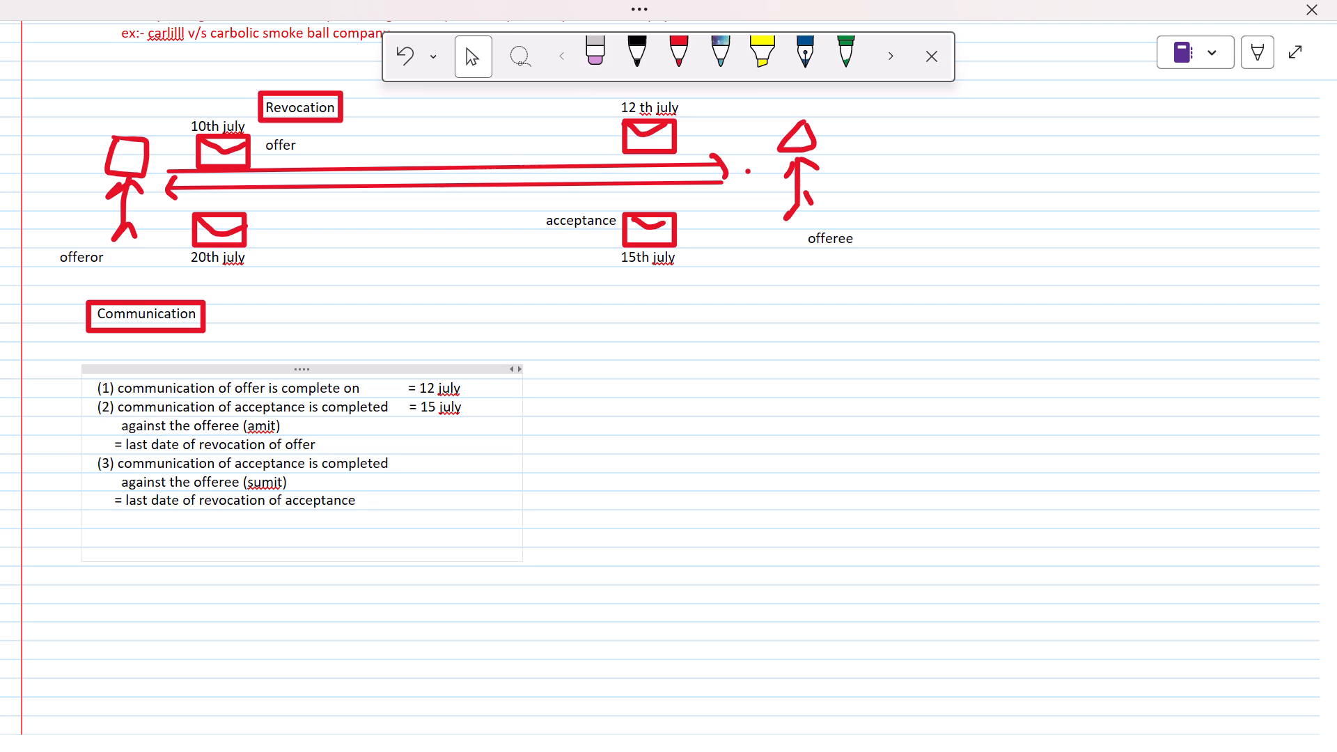
Add an equals sign at the end of point (2)'s "last date of revocation of offer" line, aligned with the dates above.
key("Up")
key("Up")
key("Up")
key("Up")
key("Up")
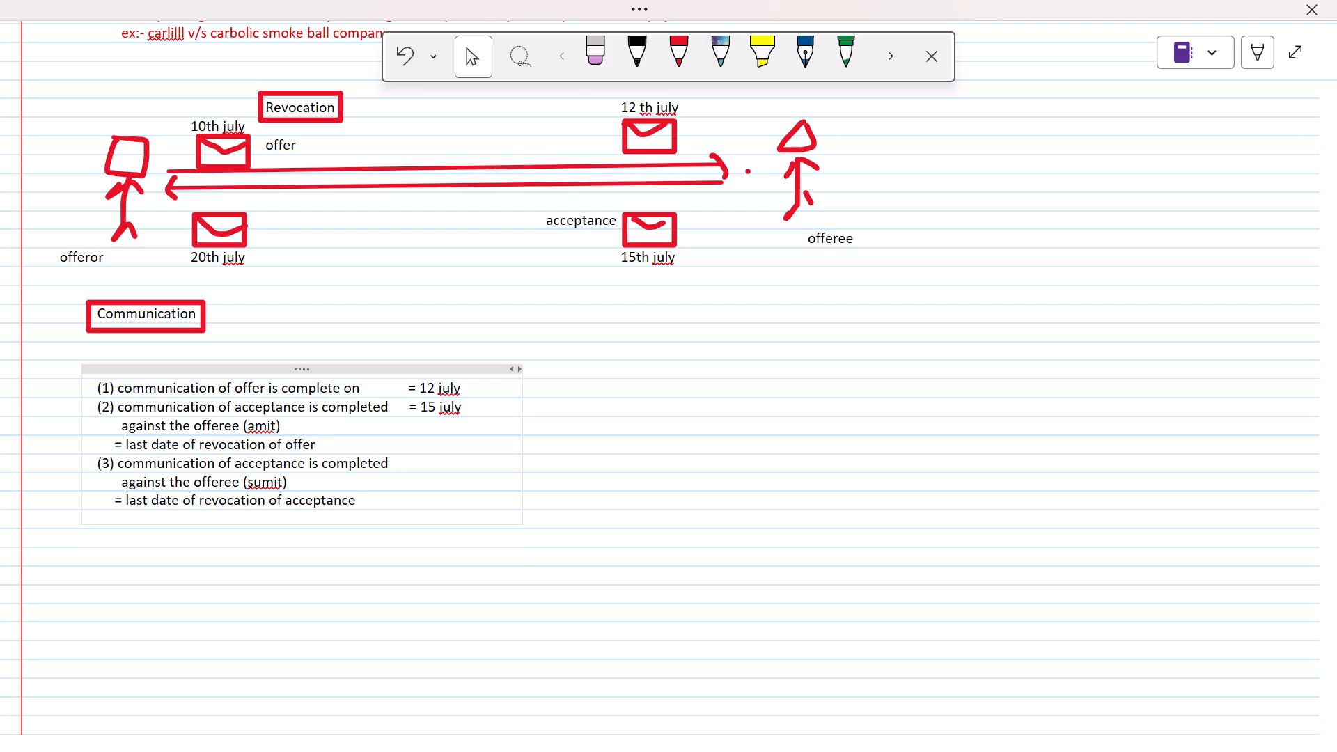
key("space")
key("space")
key("space")
key("space")
key("space")
key("space")
key("space")
key("space")
key("space")
key("space")
key("space")
key("space")
key("space")
key("space")
key("space")
key("space")
key("space")
key("space")
key("space")
key("space")
key("equal")
Add "= 20 july" at the end of point (3)'s first line, aligned with the dates above.
key("Down")
key("space")
key("space")
key("space")
key("space")
key("space")
type("=")
key("space")
type("20")
key("space")
key("u")
key("BackSpace")
type("july")
key("space")
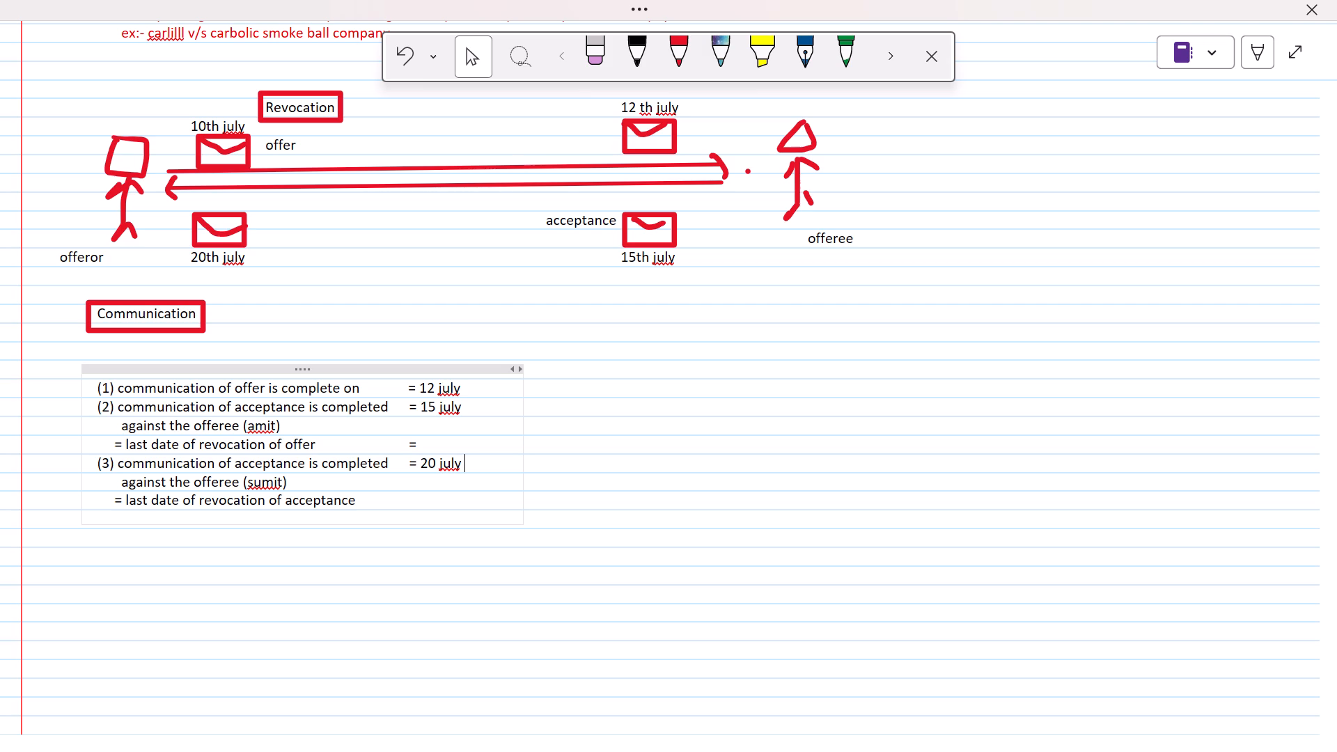
Add an equals sign at the end of the "last date of revocation of acceptance" line, aligned with the dates above.
key("Left")
key("Left")
key("Left")
key("Down")
key("Down")
key("space")
key("space")
key("space")
key("space")
key("space")
key("space")
key("space")
key("space")
key("space")
key("space")
key("space")
key("space")
key("space")
key("space")
key("space")
type("=")
key("space")
right_click_drag(361, 453, 352, 451)
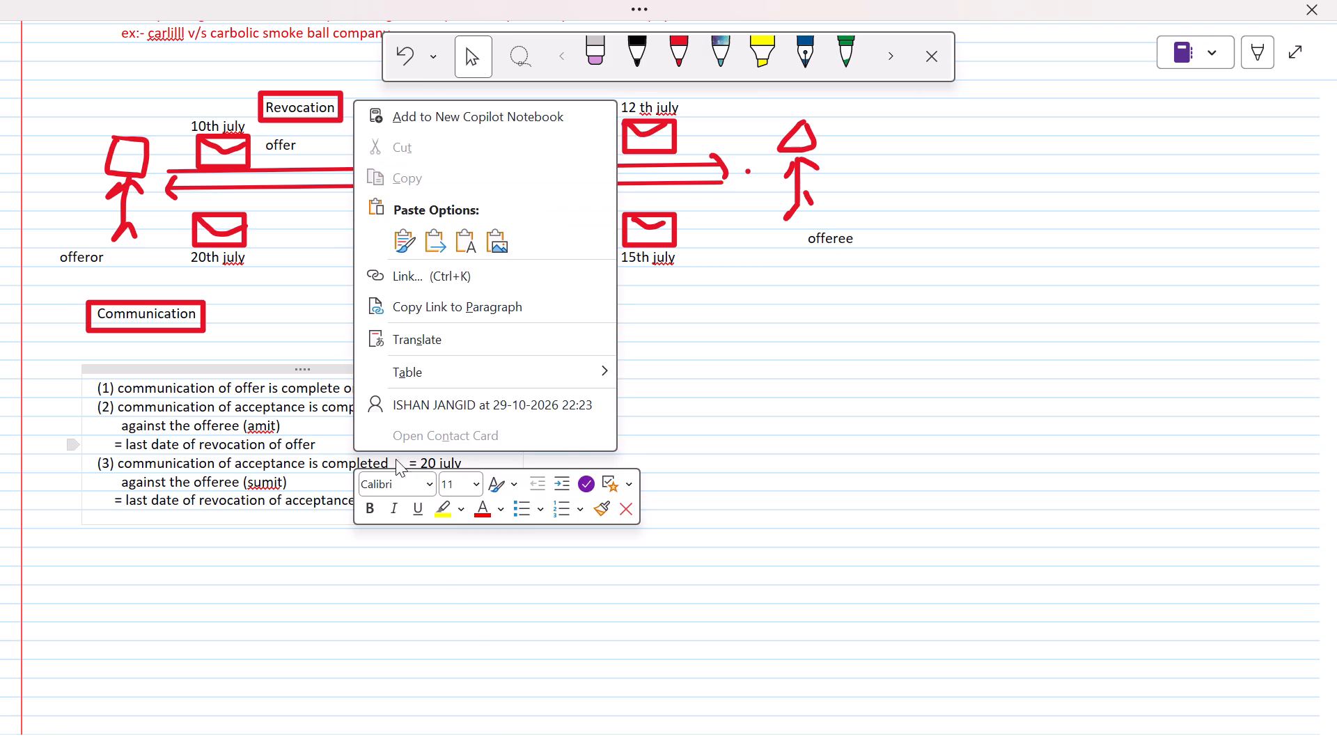
left_click(631, 377)
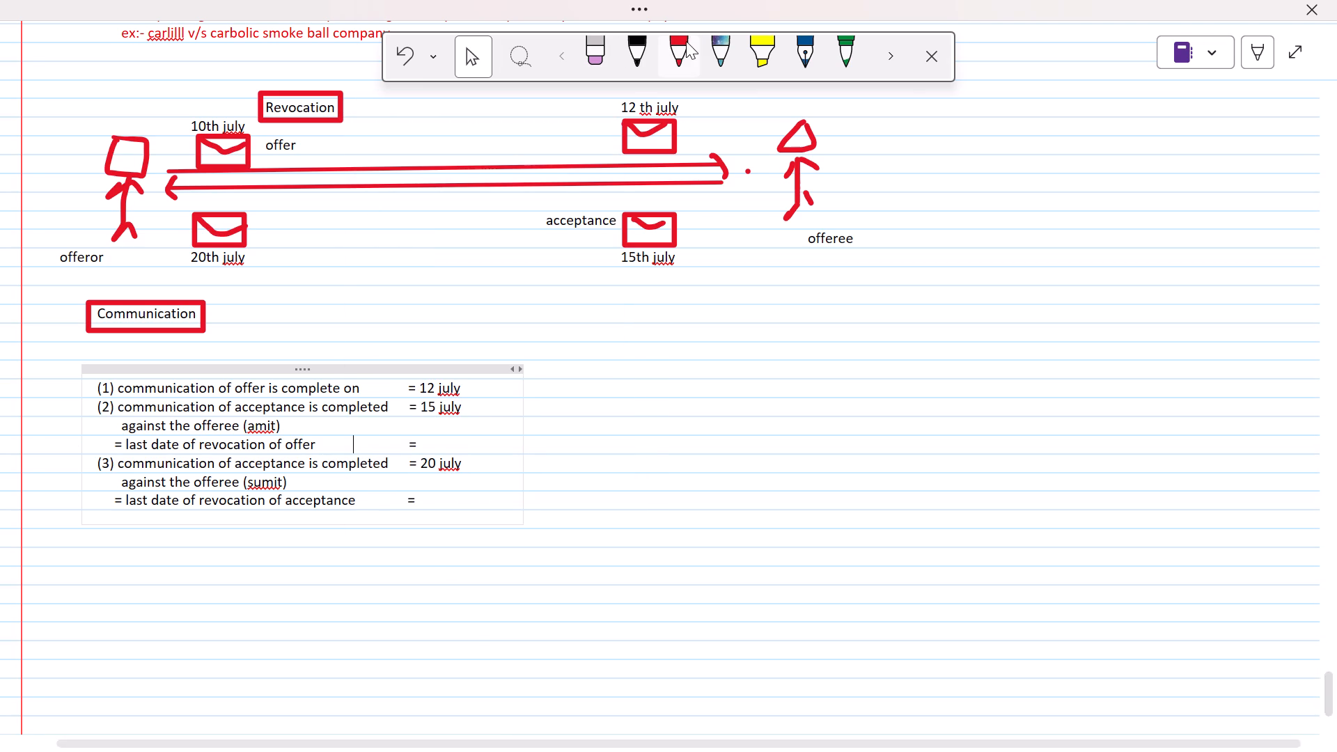
Draw red pen arrows from the equals signs on the two last-date lines up to "15 july" and "20 july" respectively.
left_click(687, 40)
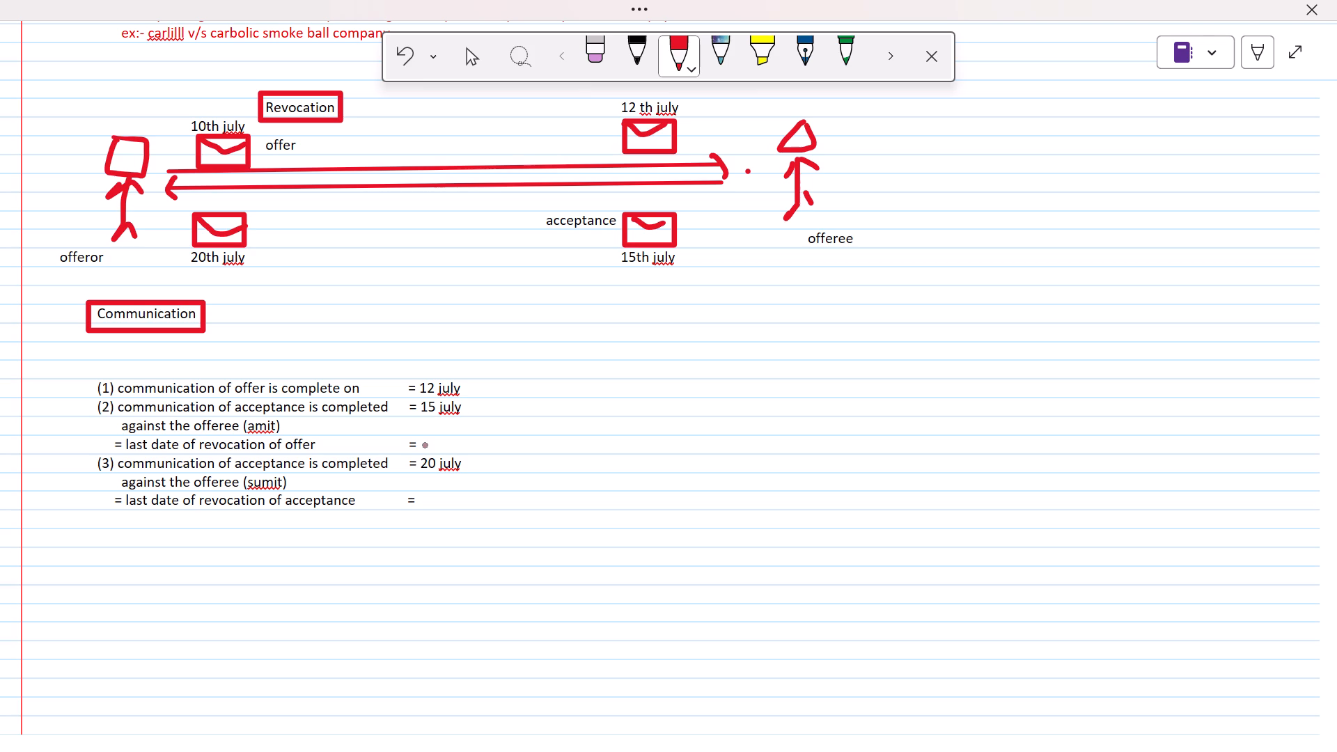
left_click_drag(425, 445, 442, 422)
left_click_drag(430, 428, 435, 423)
left_click_drag(435, 423, 448, 431)
left_click_drag(431, 503, 445, 484)
left_click_drag(437, 487, 455, 487)
Colour the "= 12 july" text on point (1) red.
left_click(487, 59)
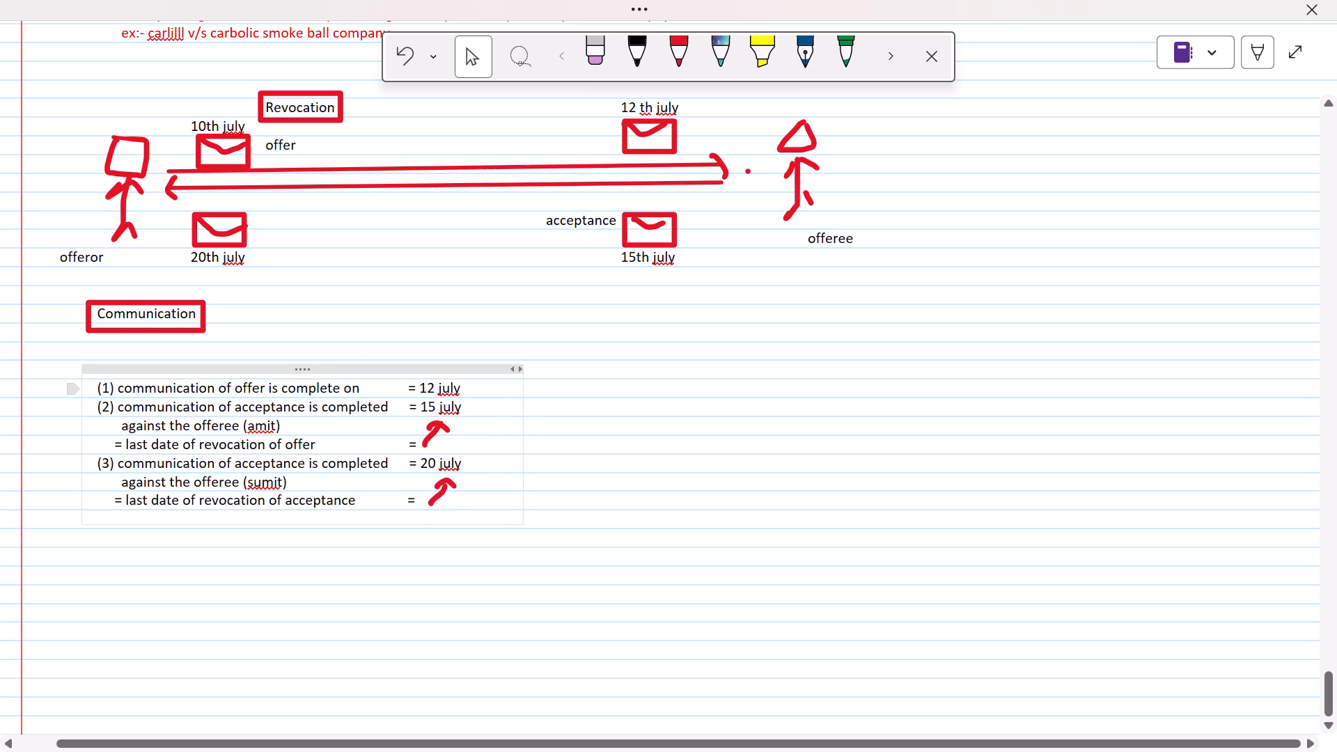
left_click_drag(401, 394, 460, 390)
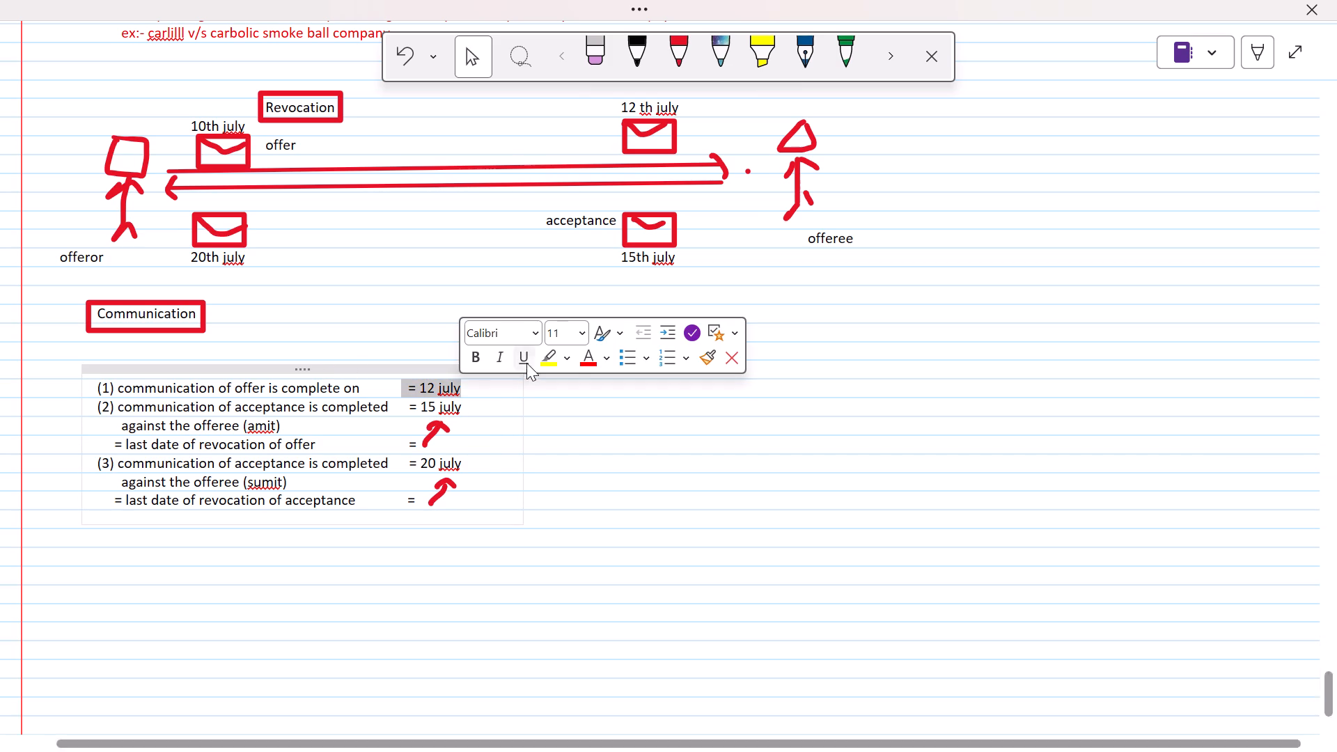
left_click(580, 354)
Colour point (2)'s text red from "completed = 15 july" through "against the offeree (amit)".
left_click_drag(467, 405, 407, 417)
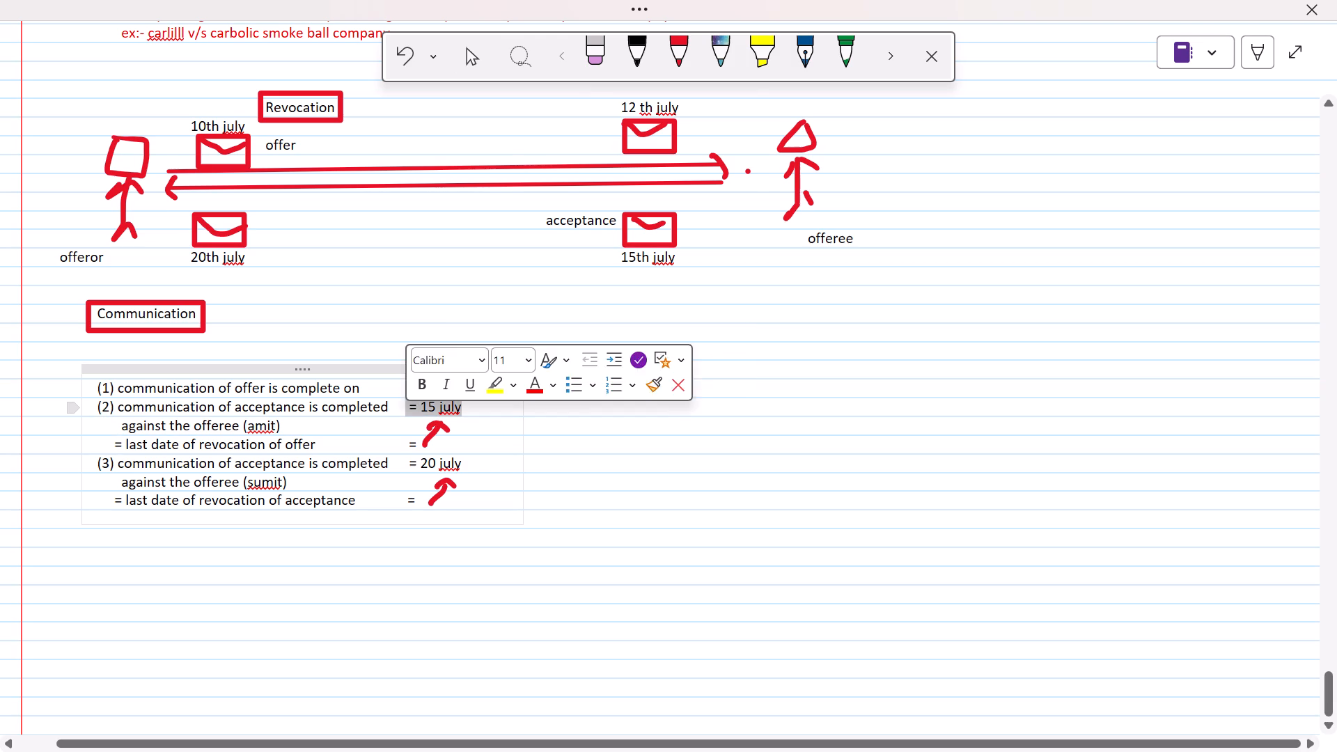
left_click(401, 406)
left_click_drag(401, 406, 409, 428)
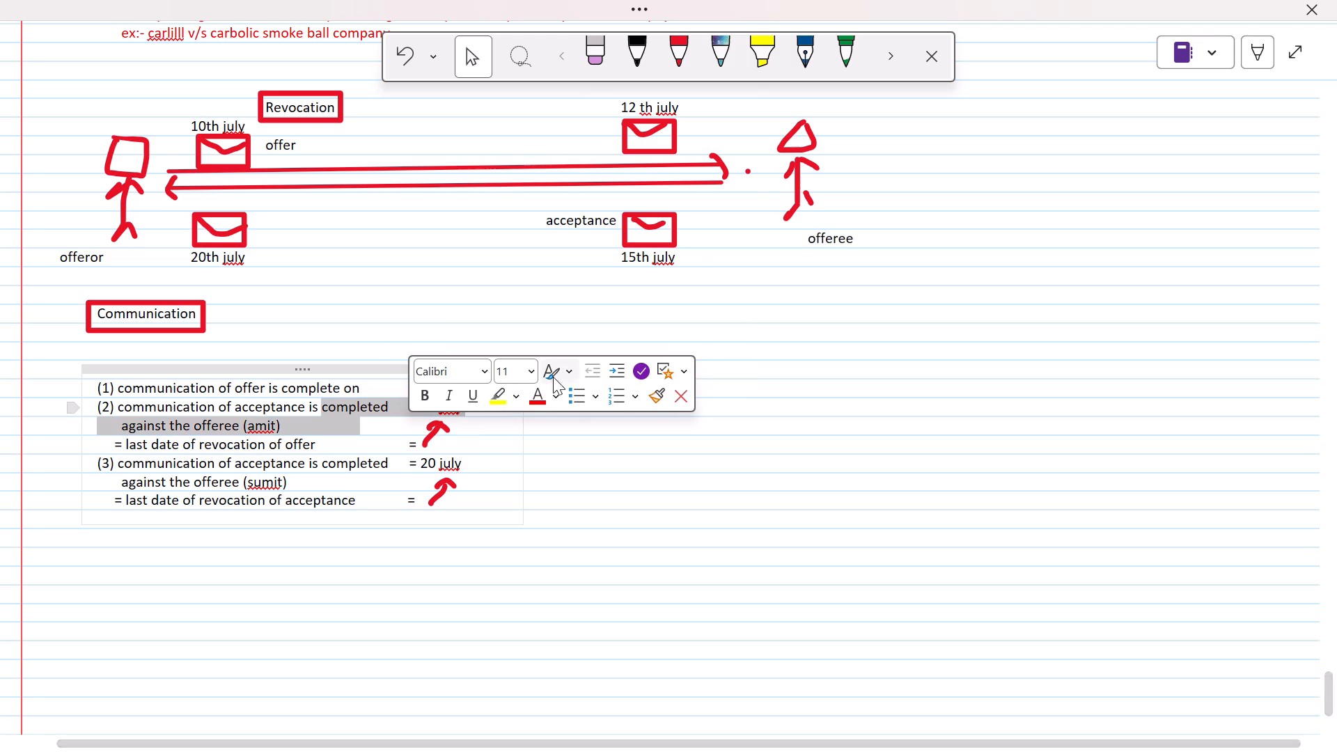
left_click(527, 403)
Colour point (3)'s "= 20 july" and "against the offeree (sumit)" text red.
left_click_drag(409, 458, 409, 459)
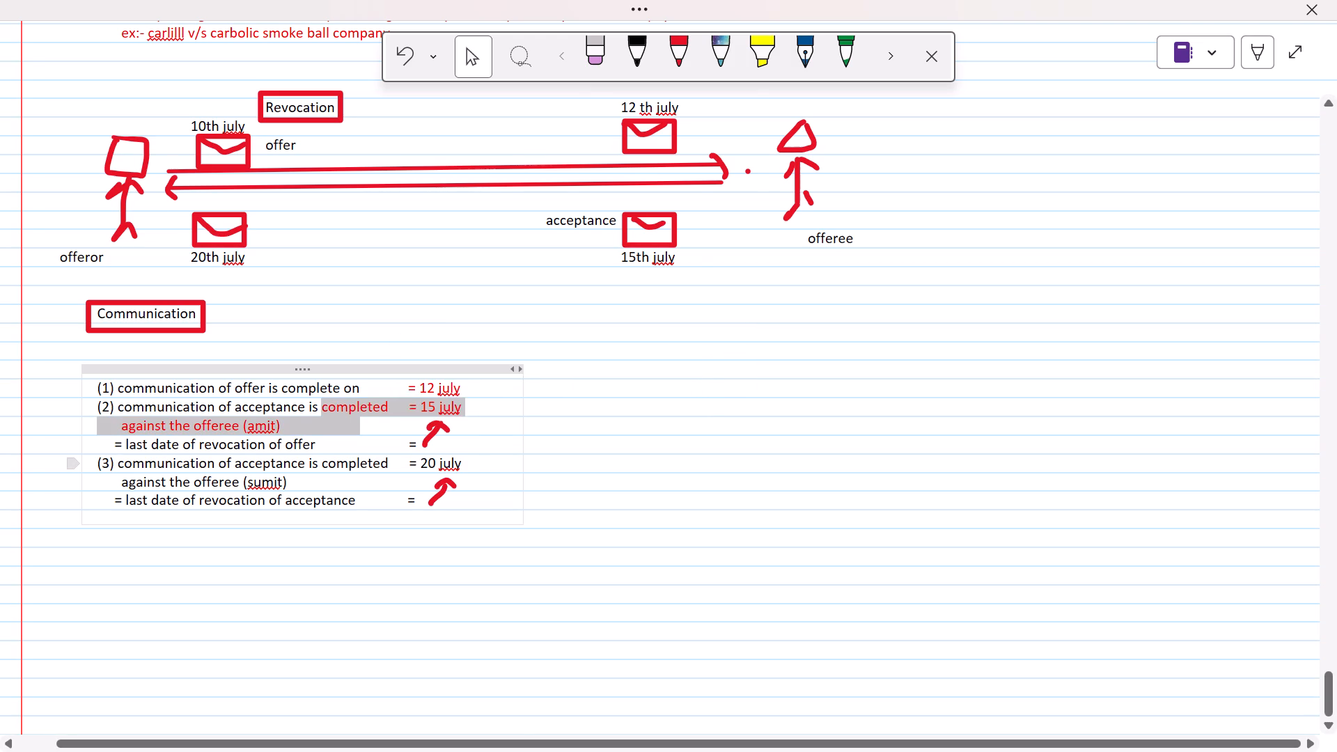
left_click_drag(409, 459, 467, 461)
left_click(593, 428)
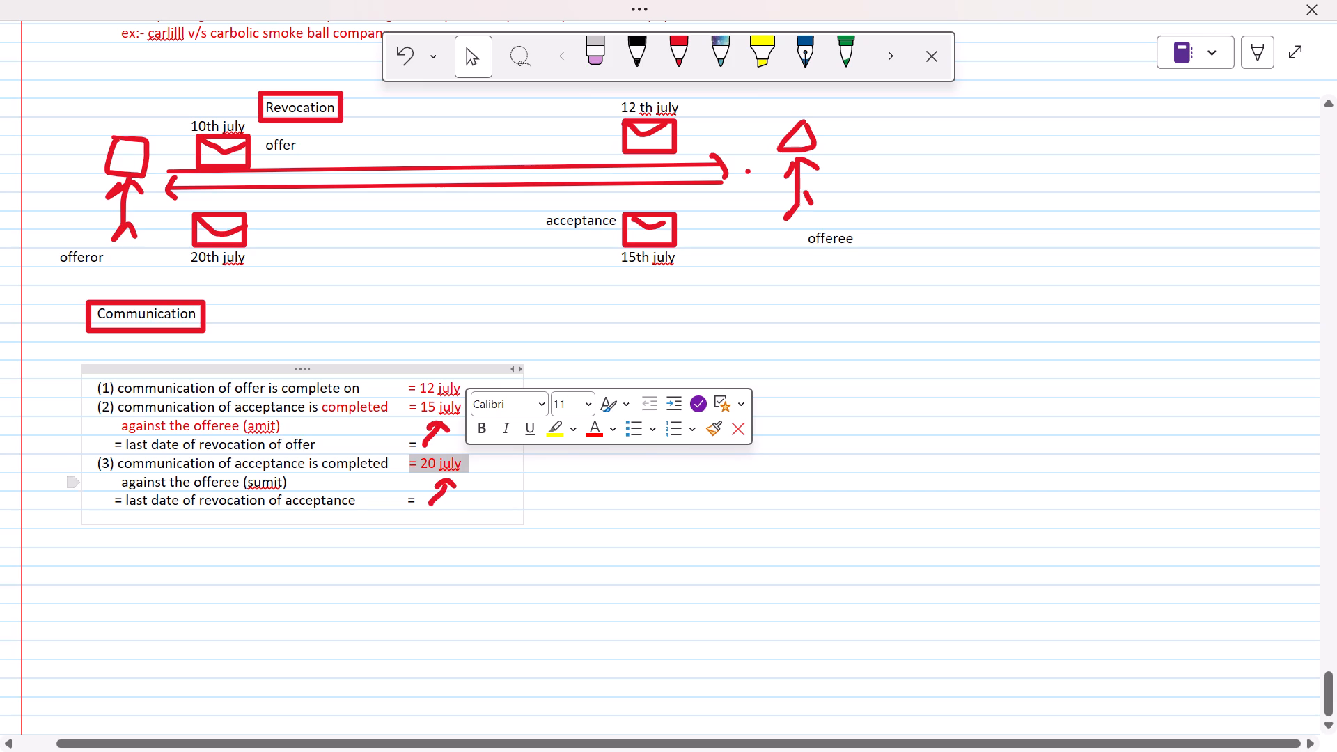
left_click_drag(105, 483, 305, 485)
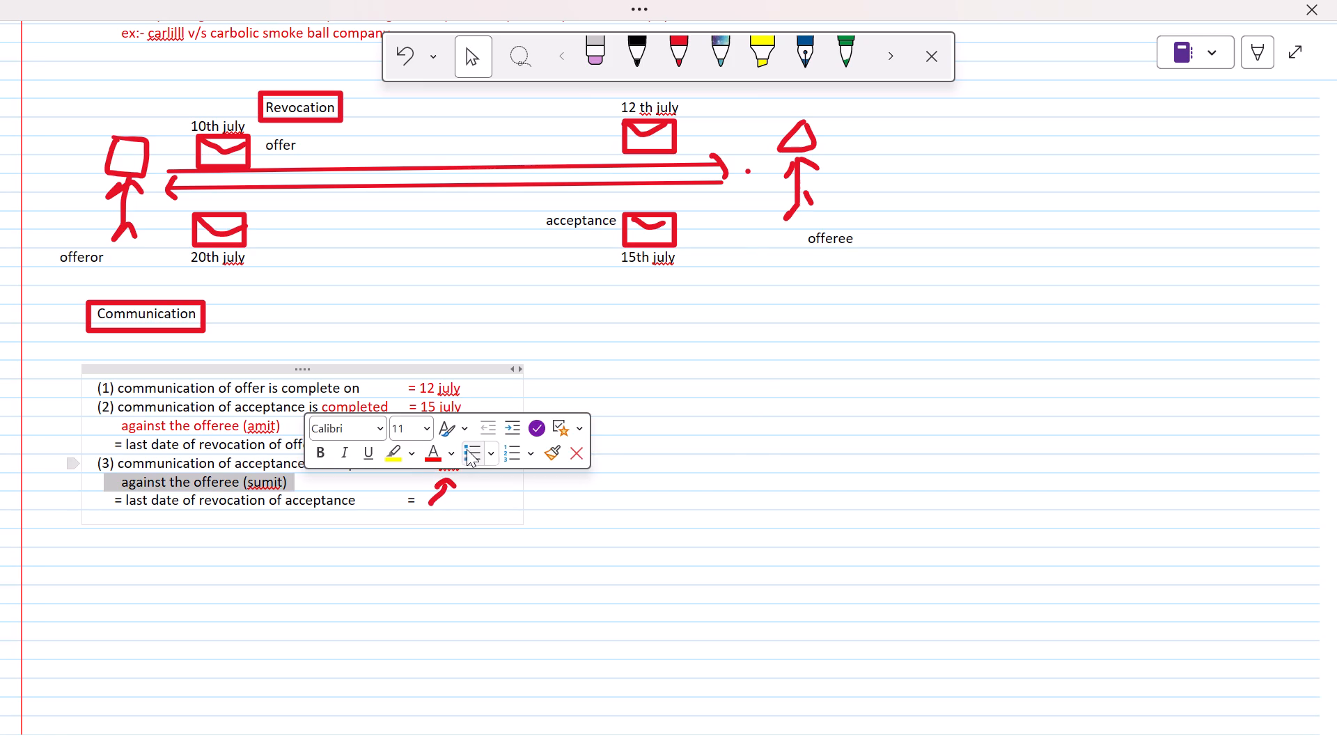
left_click(439, 454)
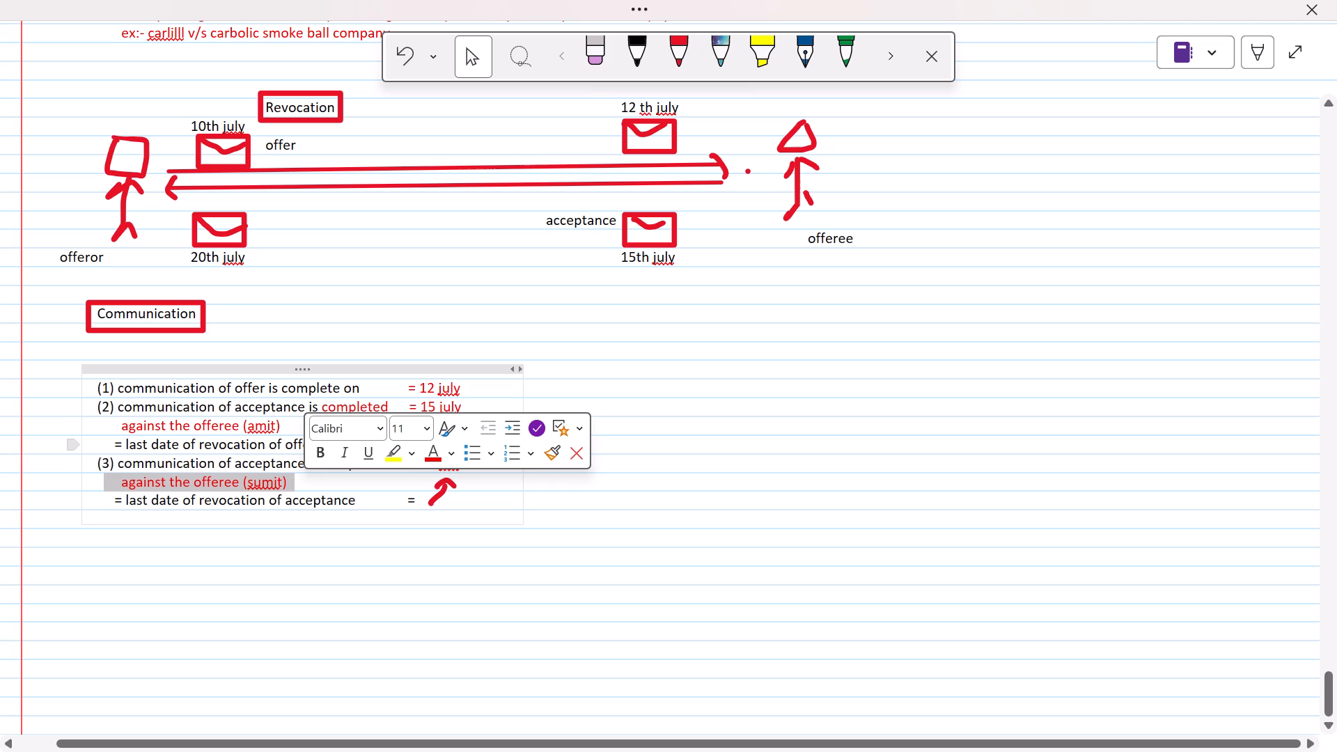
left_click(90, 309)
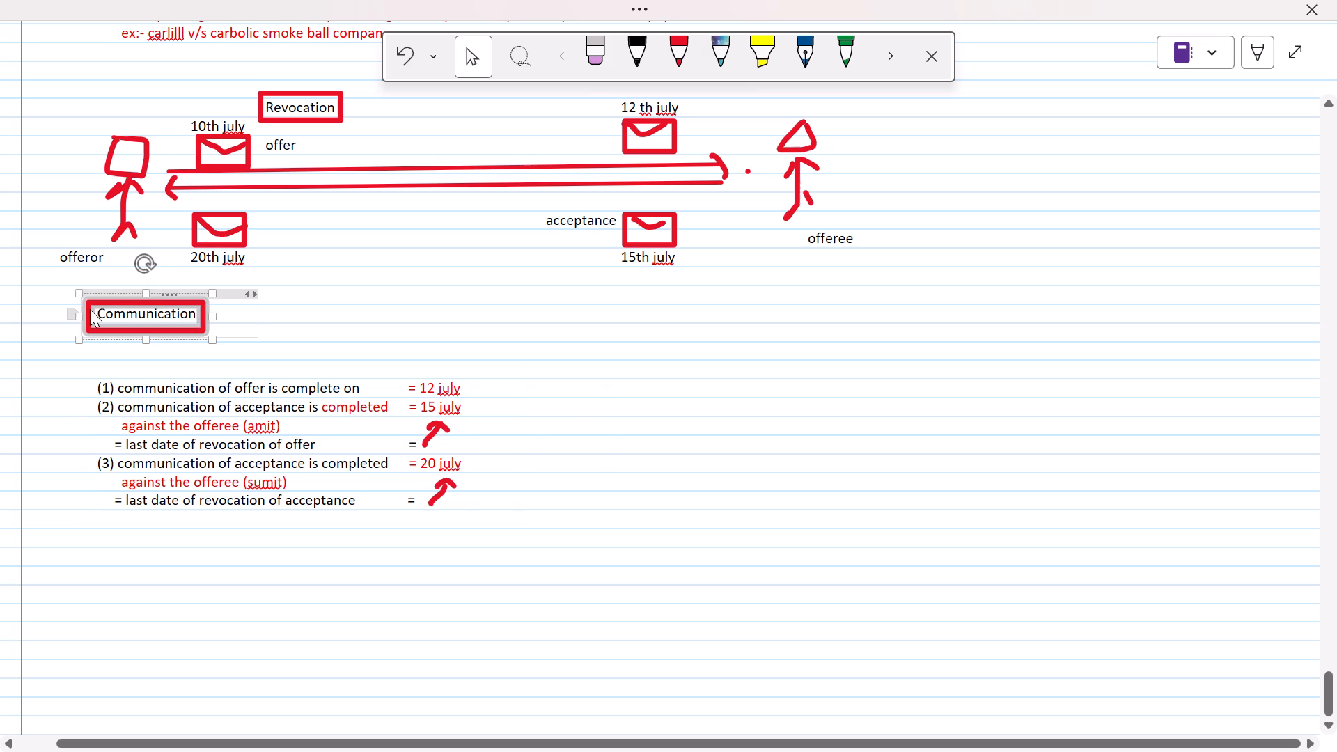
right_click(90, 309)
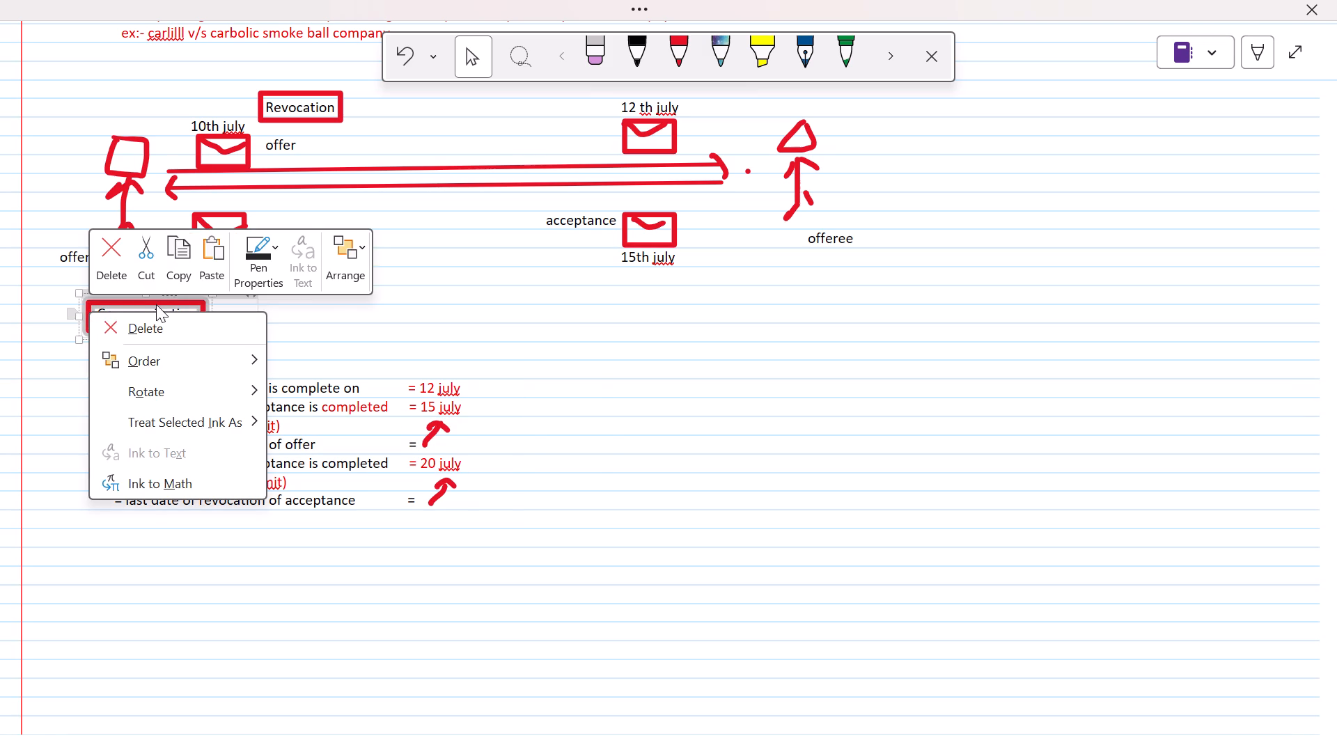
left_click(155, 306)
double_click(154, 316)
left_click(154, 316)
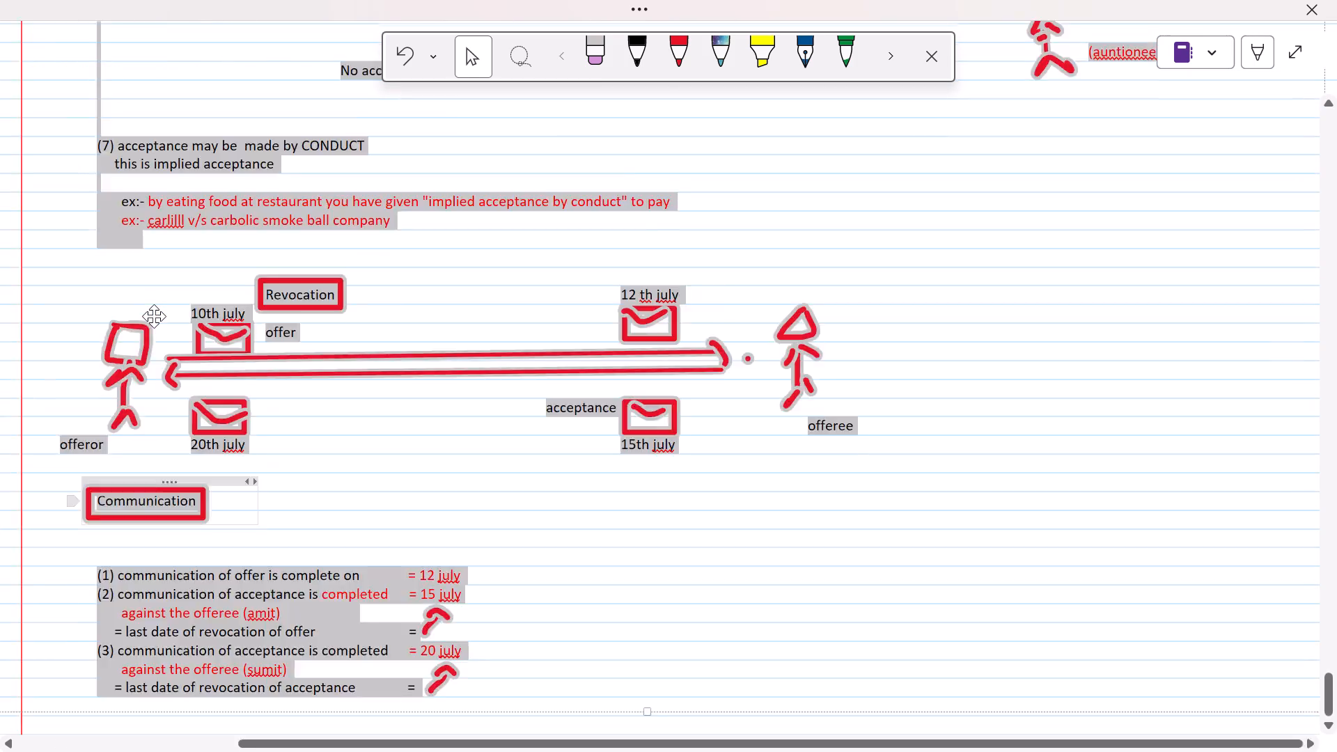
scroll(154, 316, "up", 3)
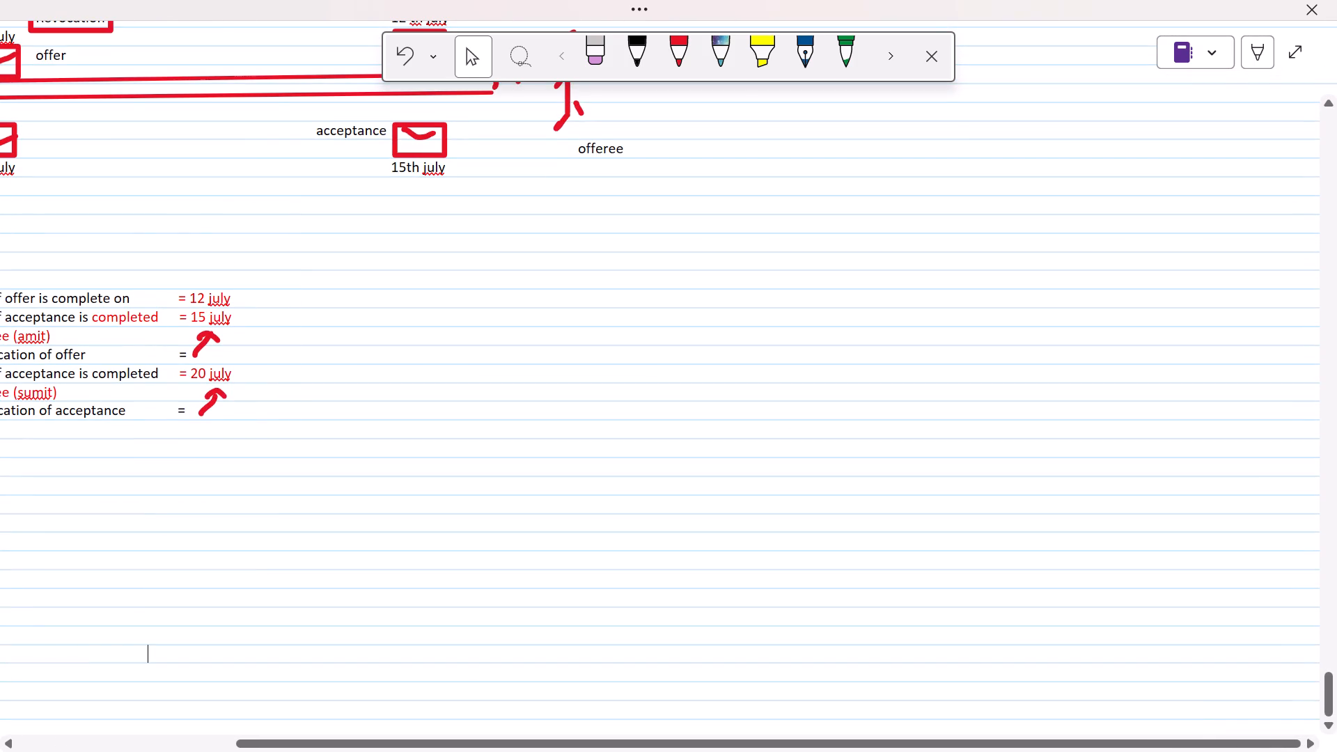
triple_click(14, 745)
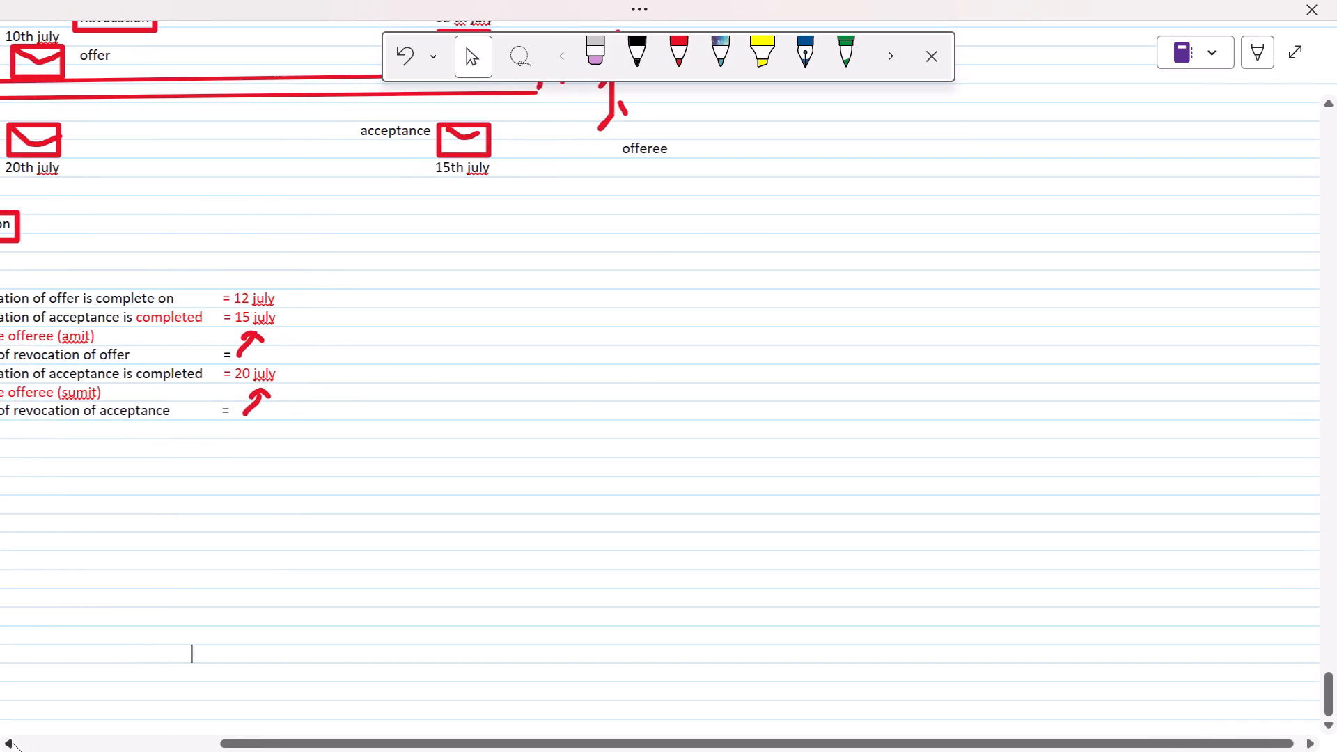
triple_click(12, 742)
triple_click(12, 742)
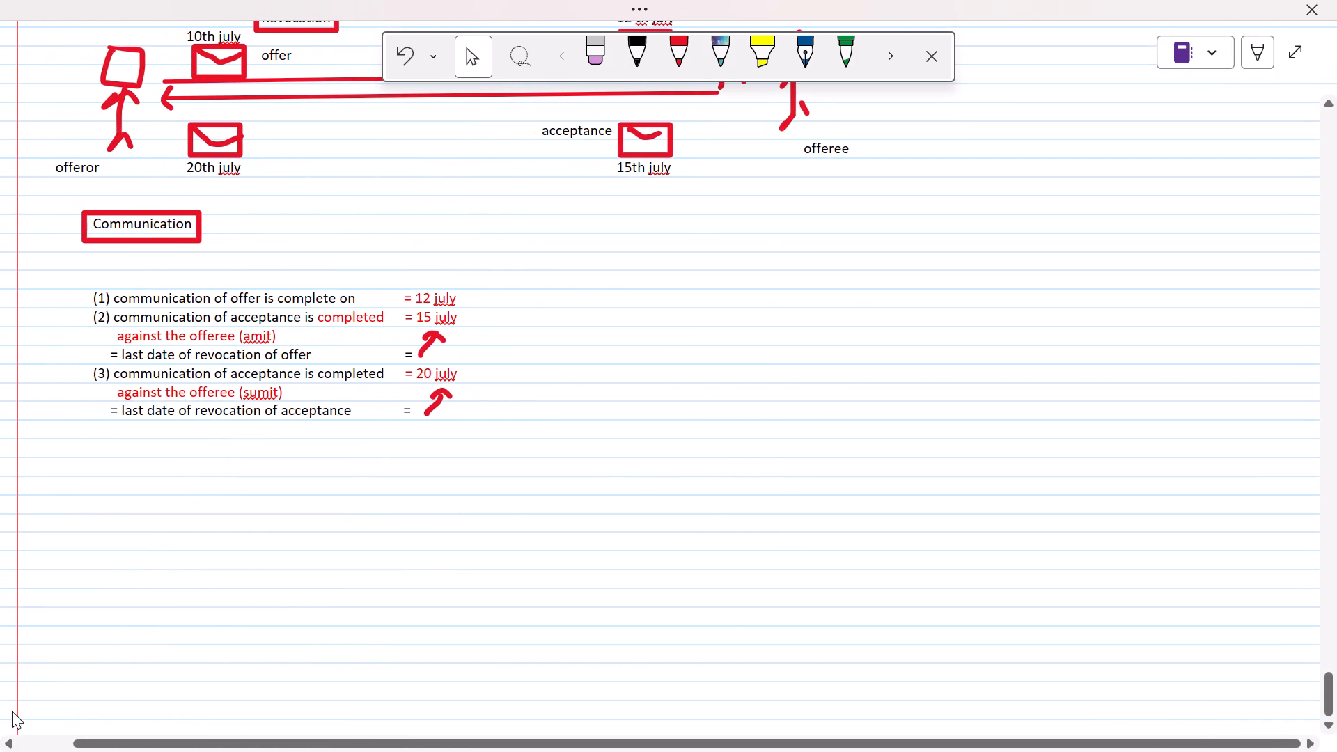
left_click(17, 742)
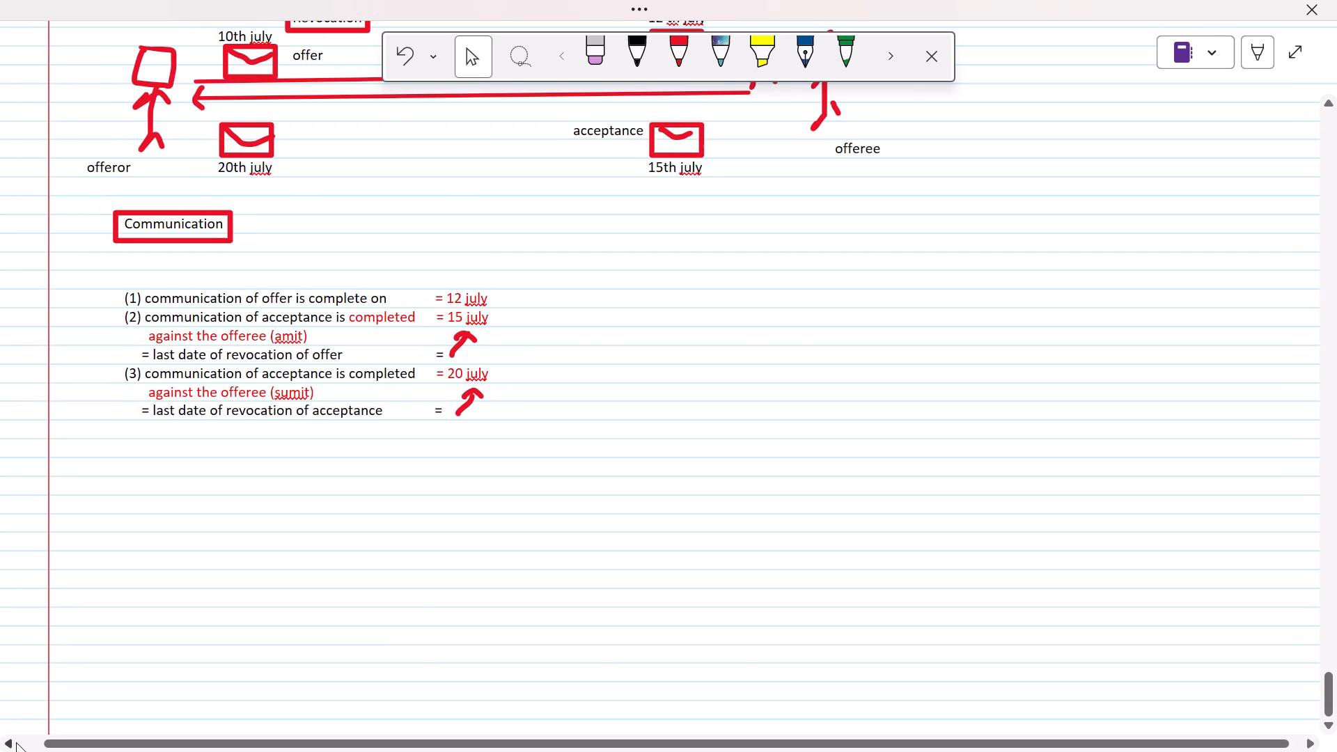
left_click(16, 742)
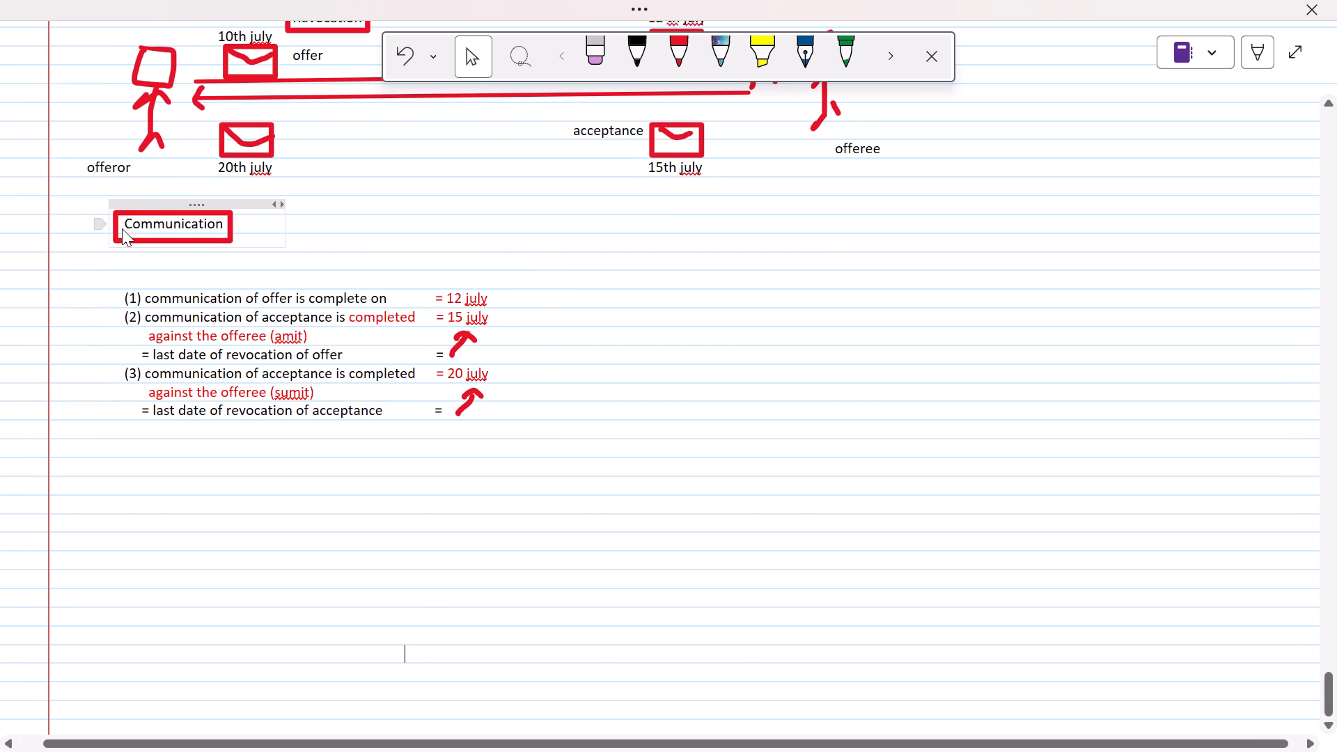
Highlight the boxed "Communication" heading text in yellow.
left_click_drag(122, 228, 221, 228)
left_click(310, 205)
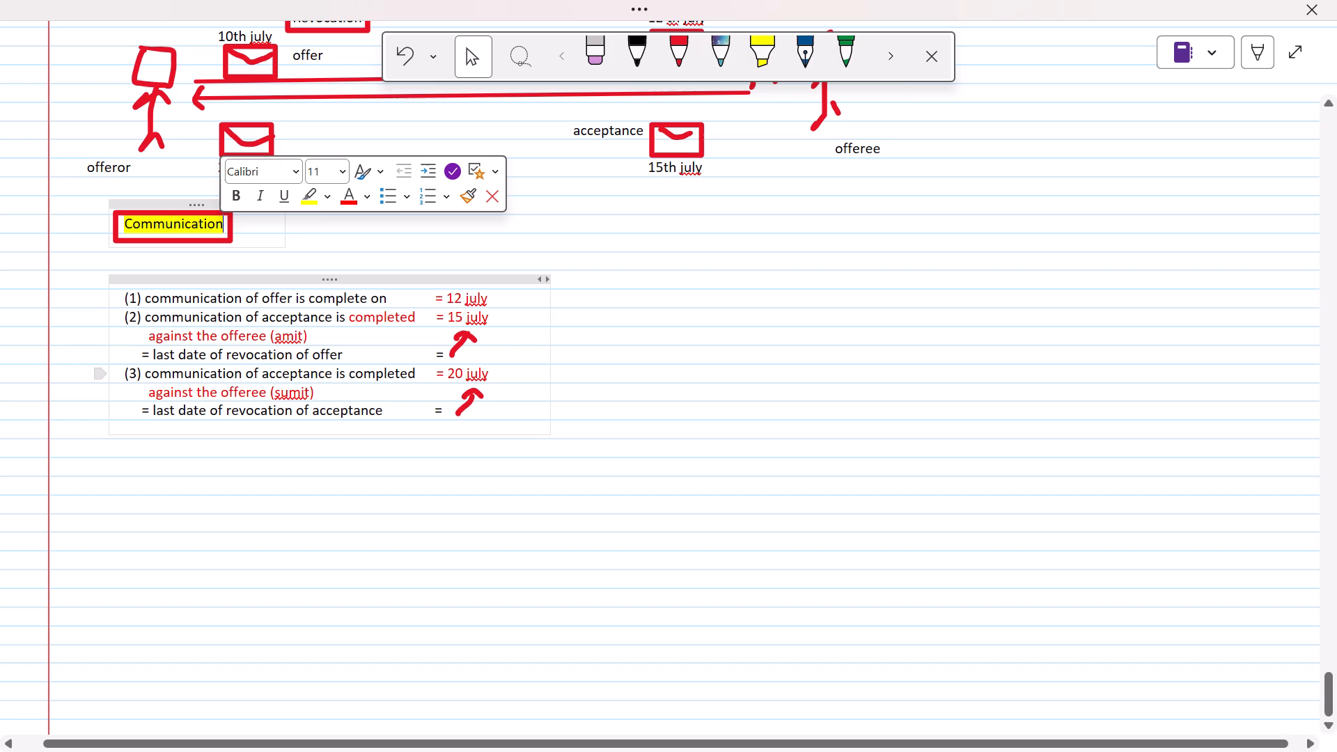
Highlight "last date of revocation of offer" and "last date of revocation of acceptance" in yellow.
left_click_drag(151, 355, 244, 339)
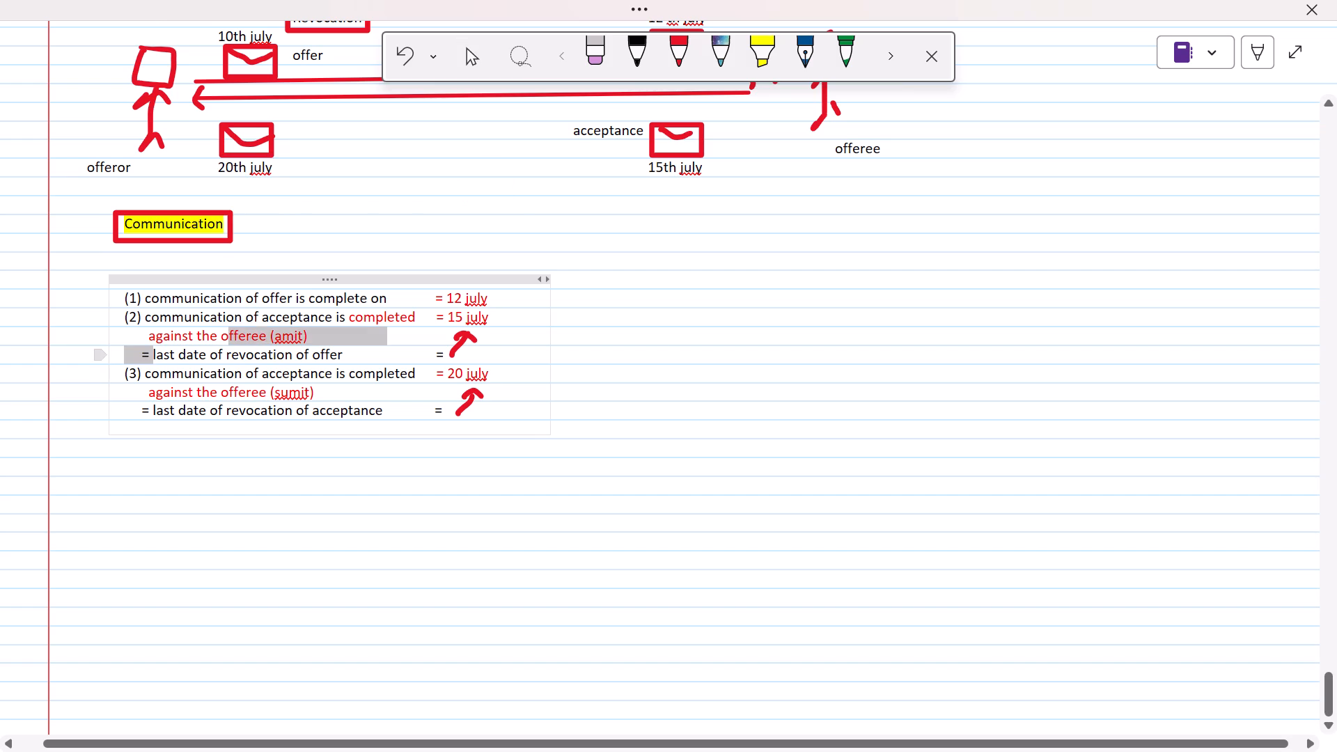
left_click_drag(244, 339, 343, 359)
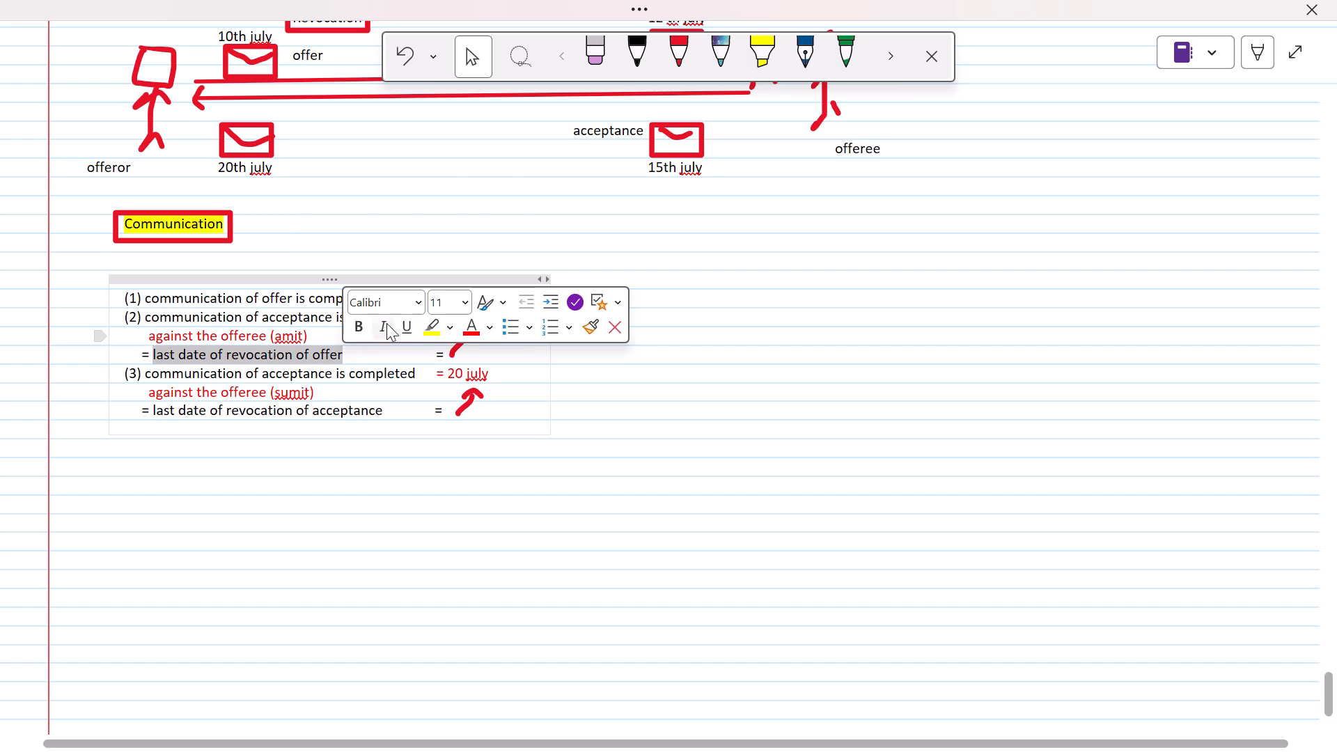
left_click(428, 322)
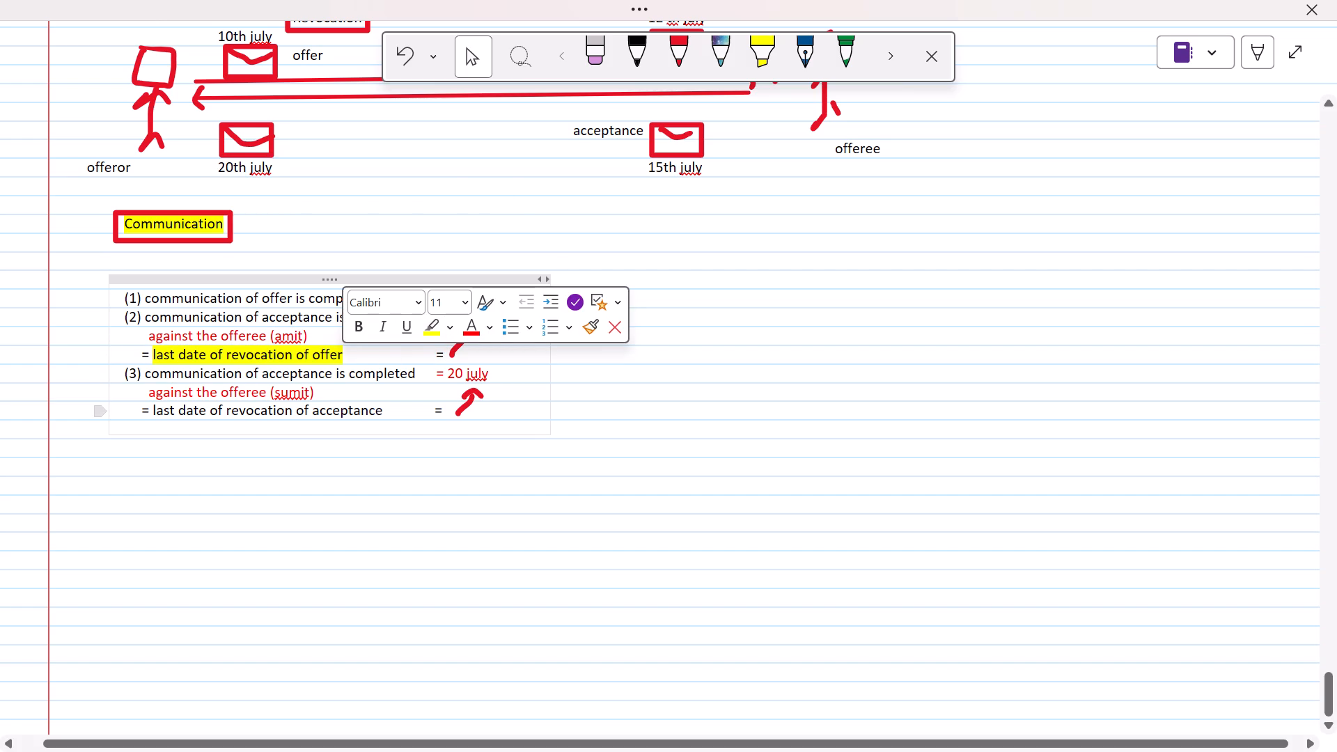
left_click_drag(150, 414, 380, 413)
left_click(462, 389)
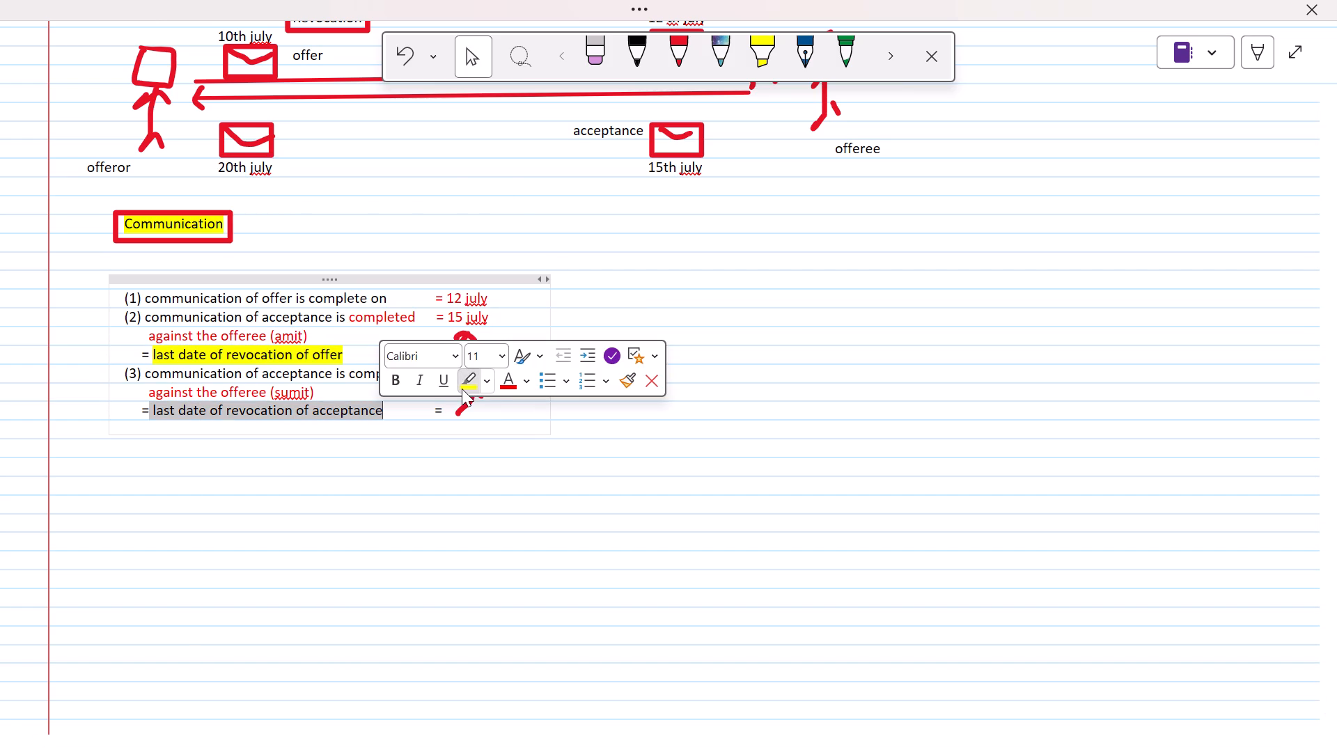
left_click(356, 547)
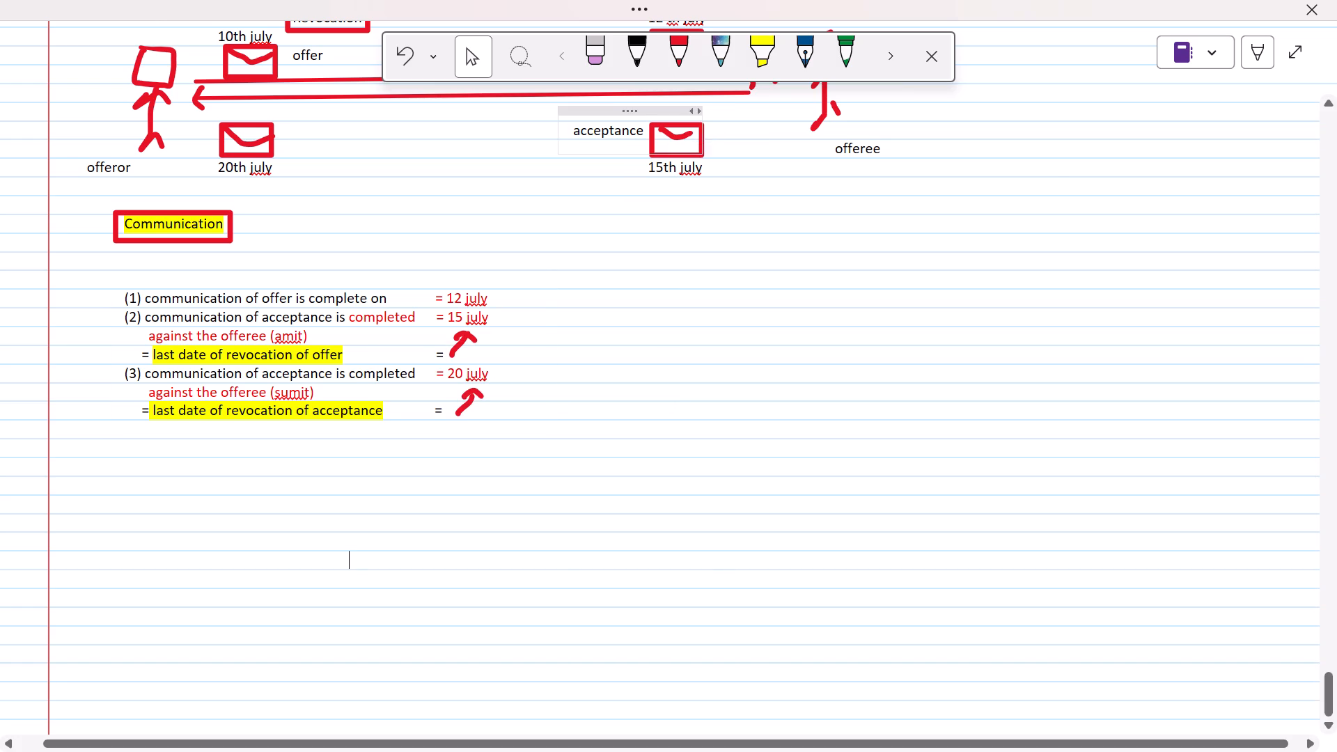
Draw a long straight horizontal line with the light blue pen in the blank space below the communication notes.
left_click(876, 59)
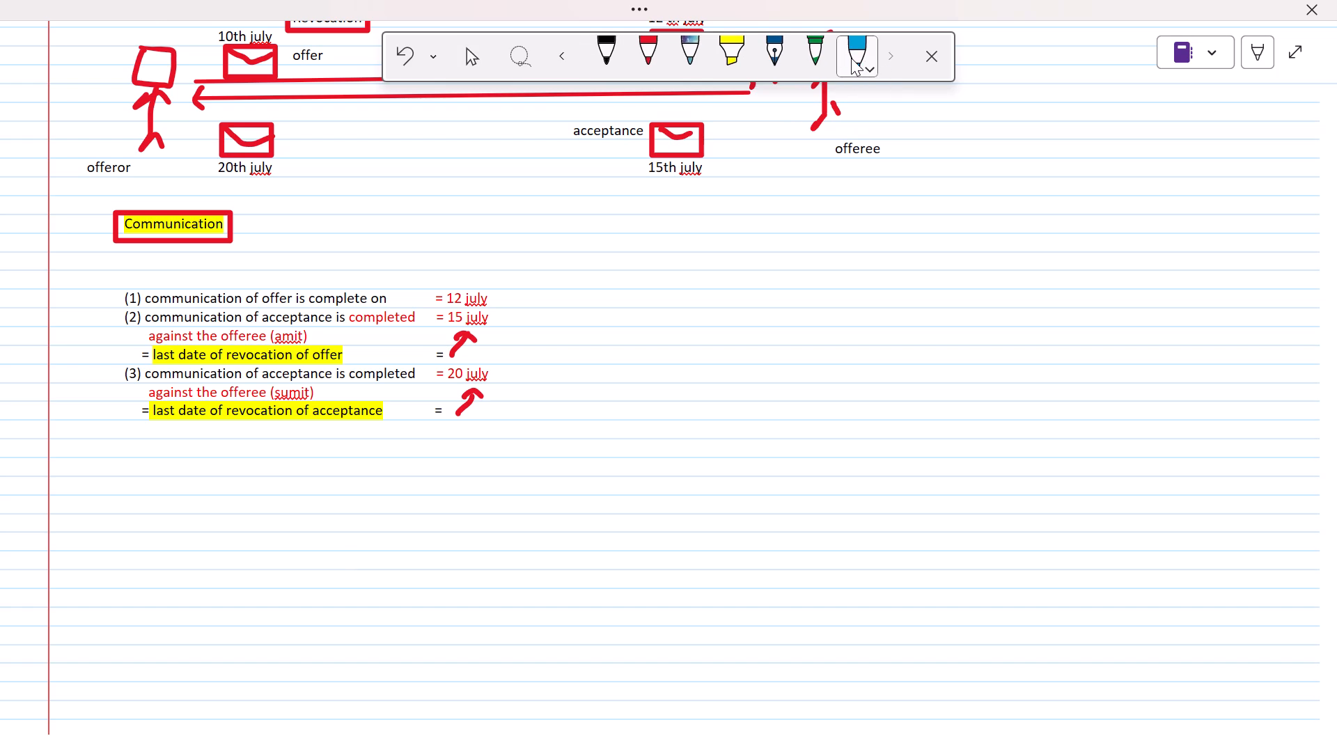
left_click(851, 58)
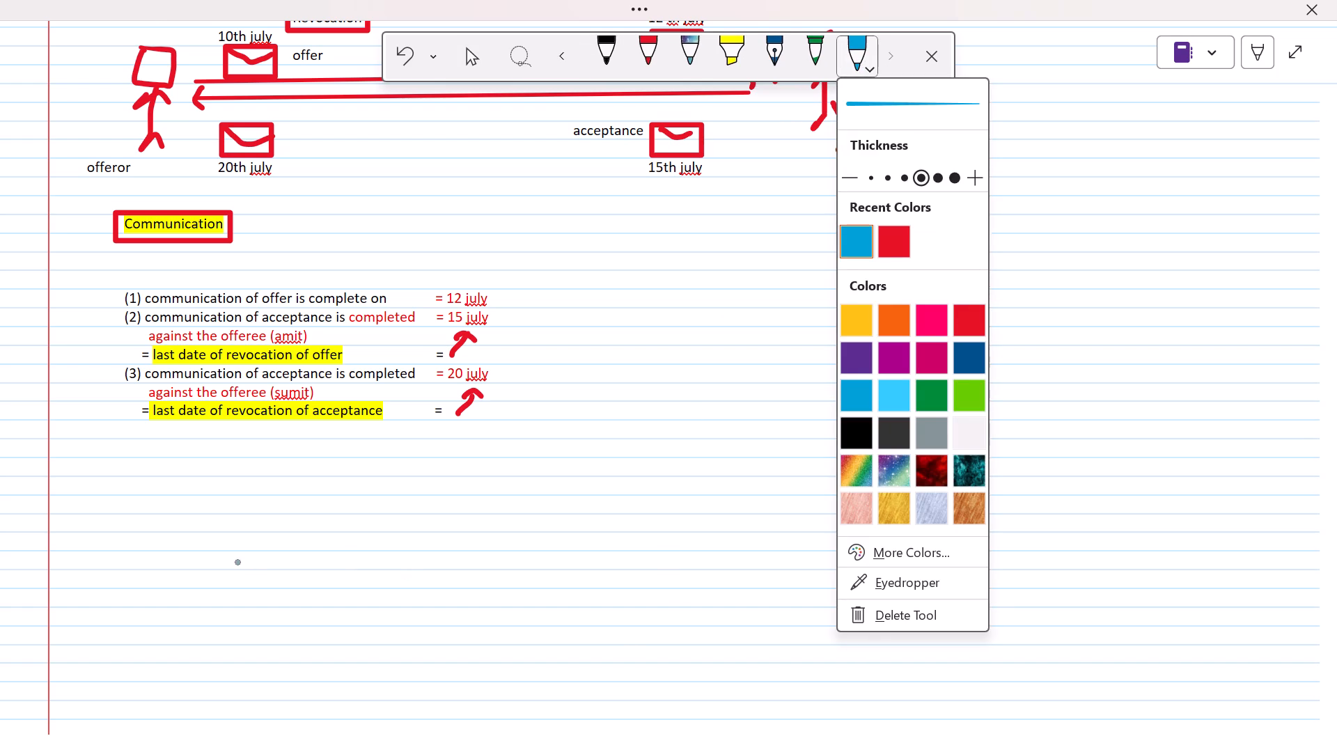
scroll(247, 585, "down", 2)
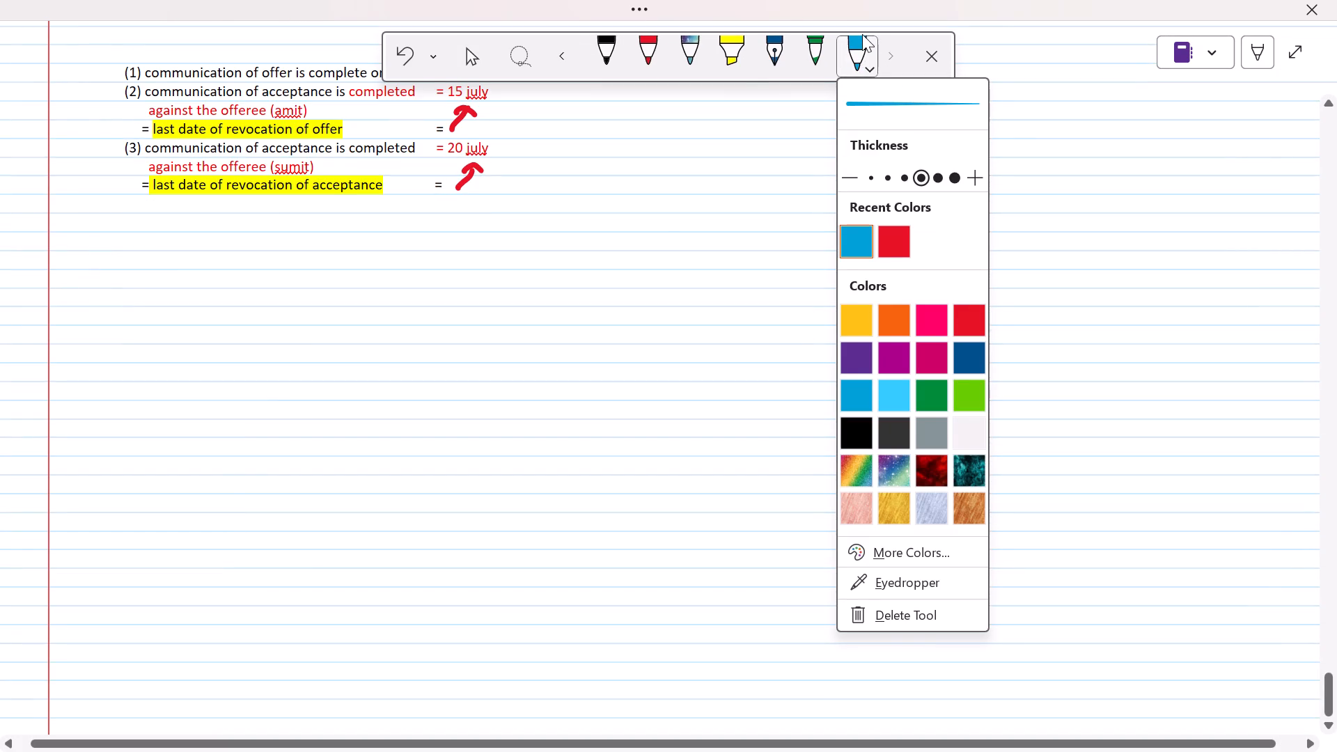
left_click(861, 39)
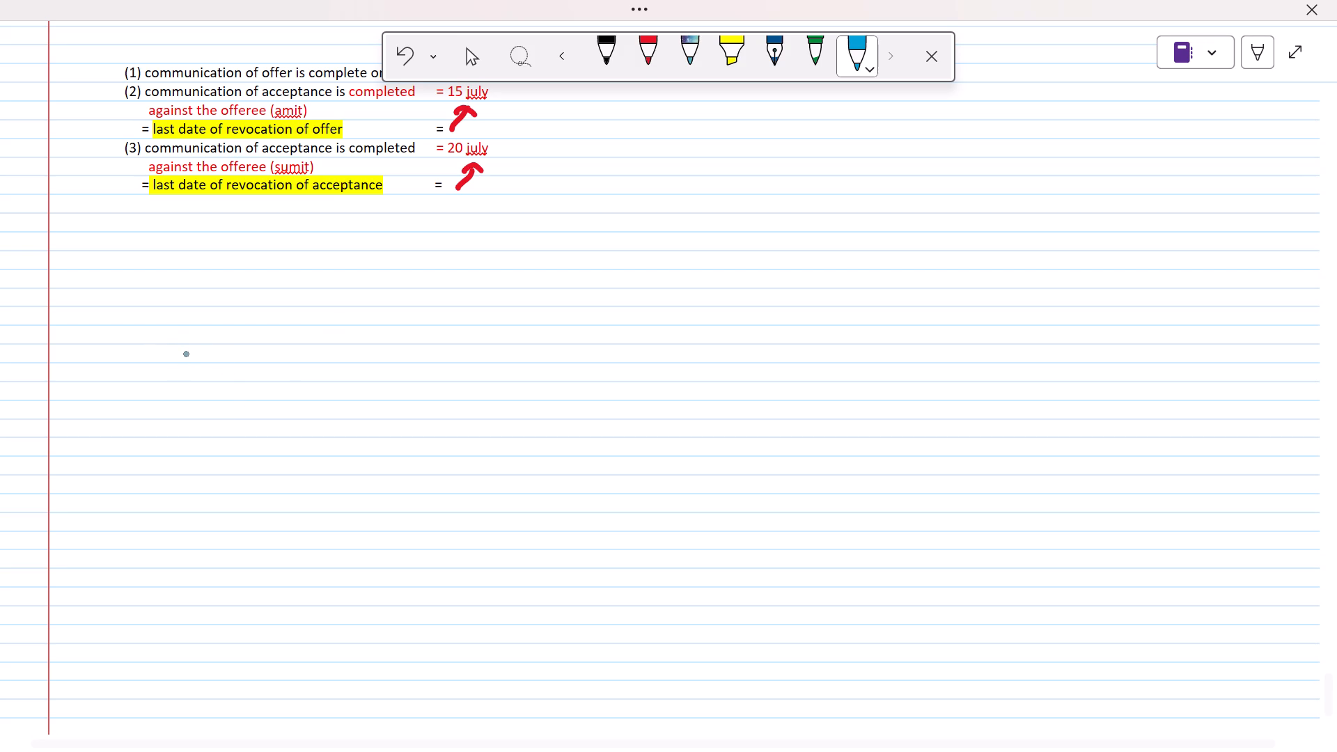
left_click_drag(186, 354, 566, 340)
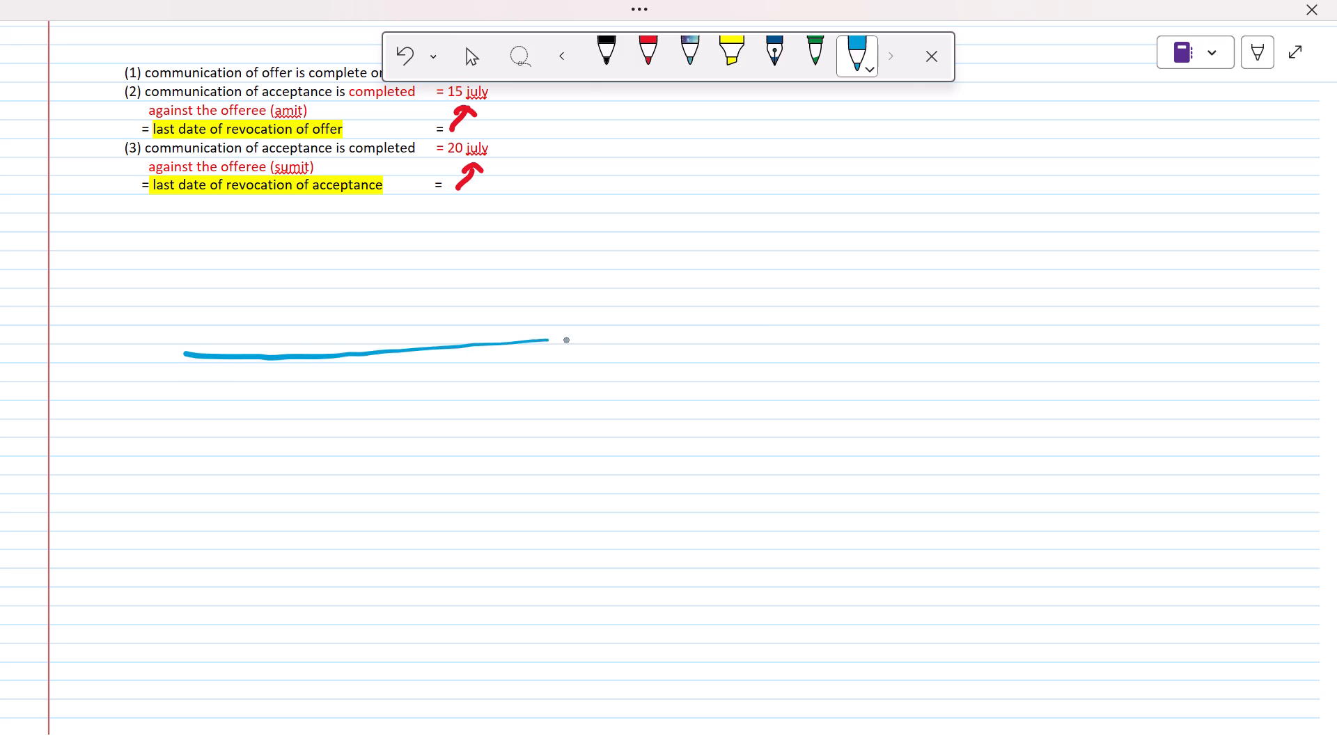
left_click_drag(566, 340, 1221, 305)
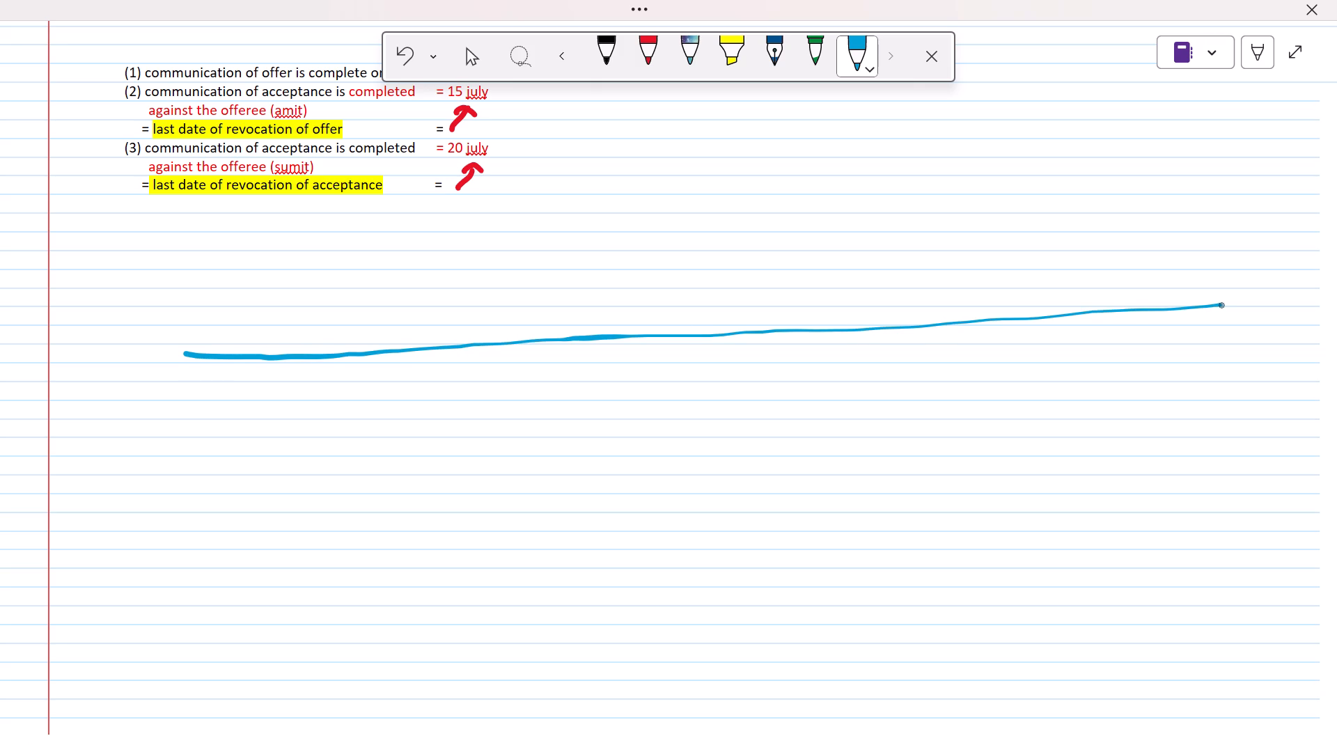
left_click_drag(1221, 305, 1228, 331)
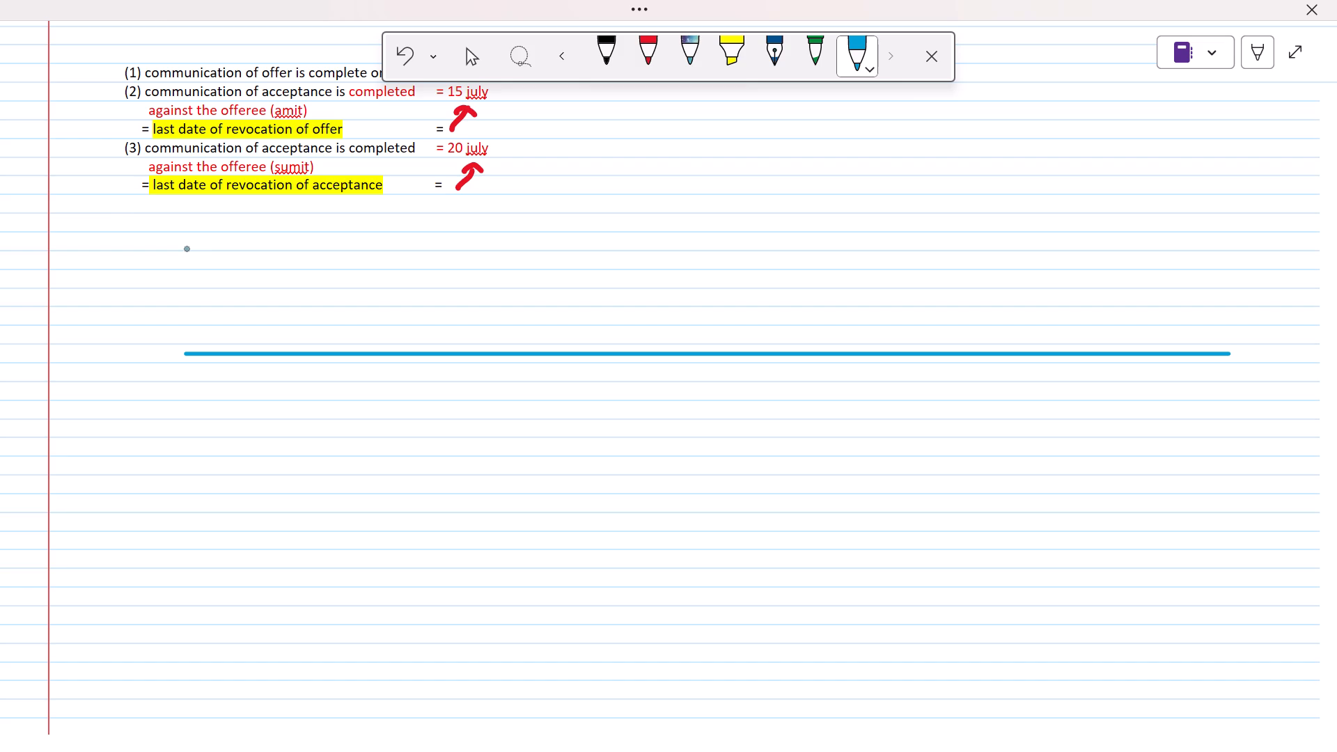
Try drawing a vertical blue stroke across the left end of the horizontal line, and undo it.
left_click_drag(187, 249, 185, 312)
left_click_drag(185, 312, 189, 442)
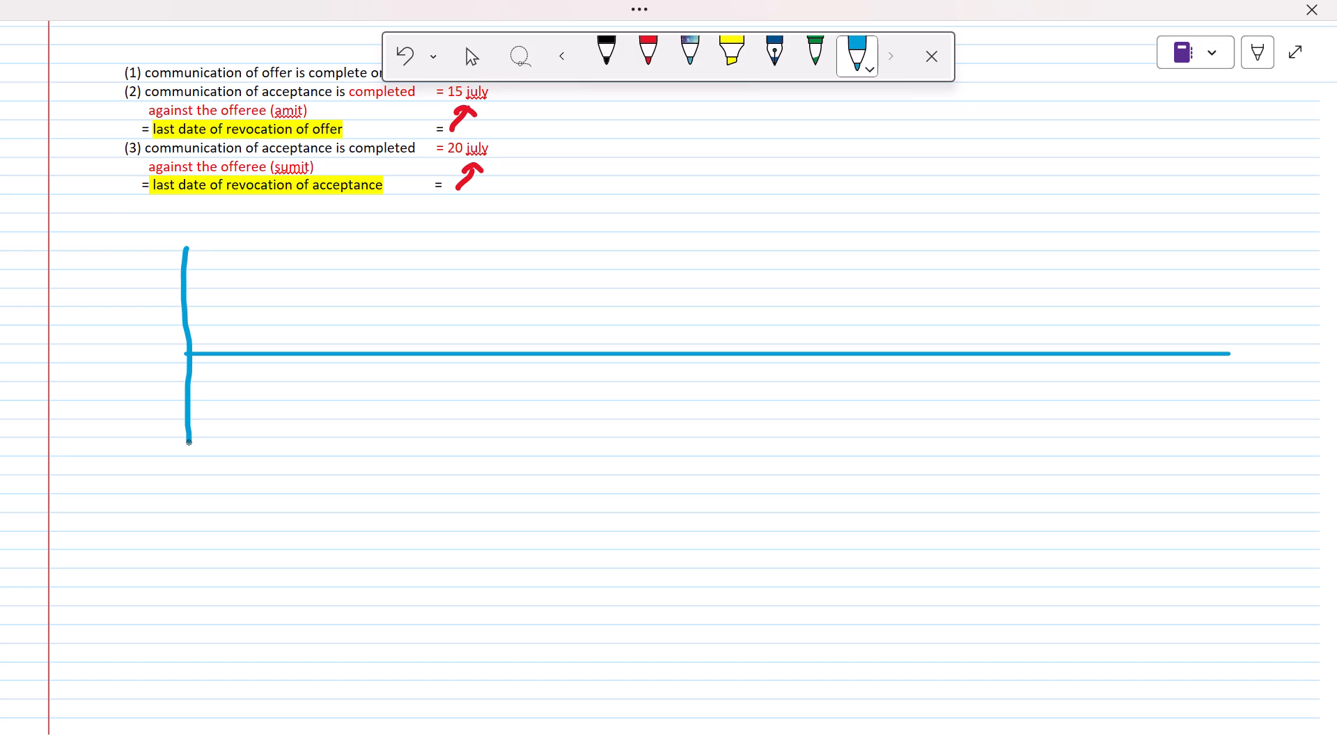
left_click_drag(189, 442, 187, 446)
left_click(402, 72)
Draw three straight vertical light blue strokes crossing the horizontal line at its left end, middle and right end.
left_click_drag(185, 281, 185, 317)
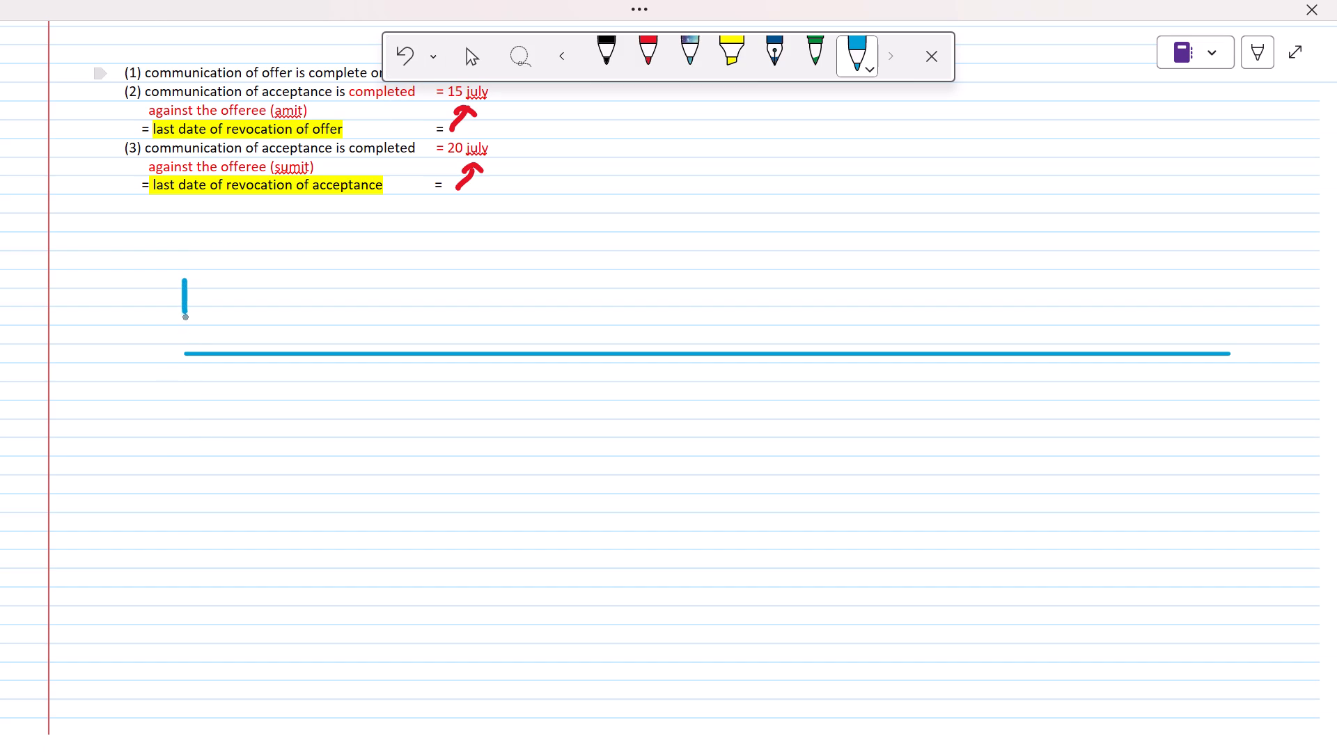
left_click_drag(185, 317, 191, 429)
left_click_drag(191, 429, 188, 430)
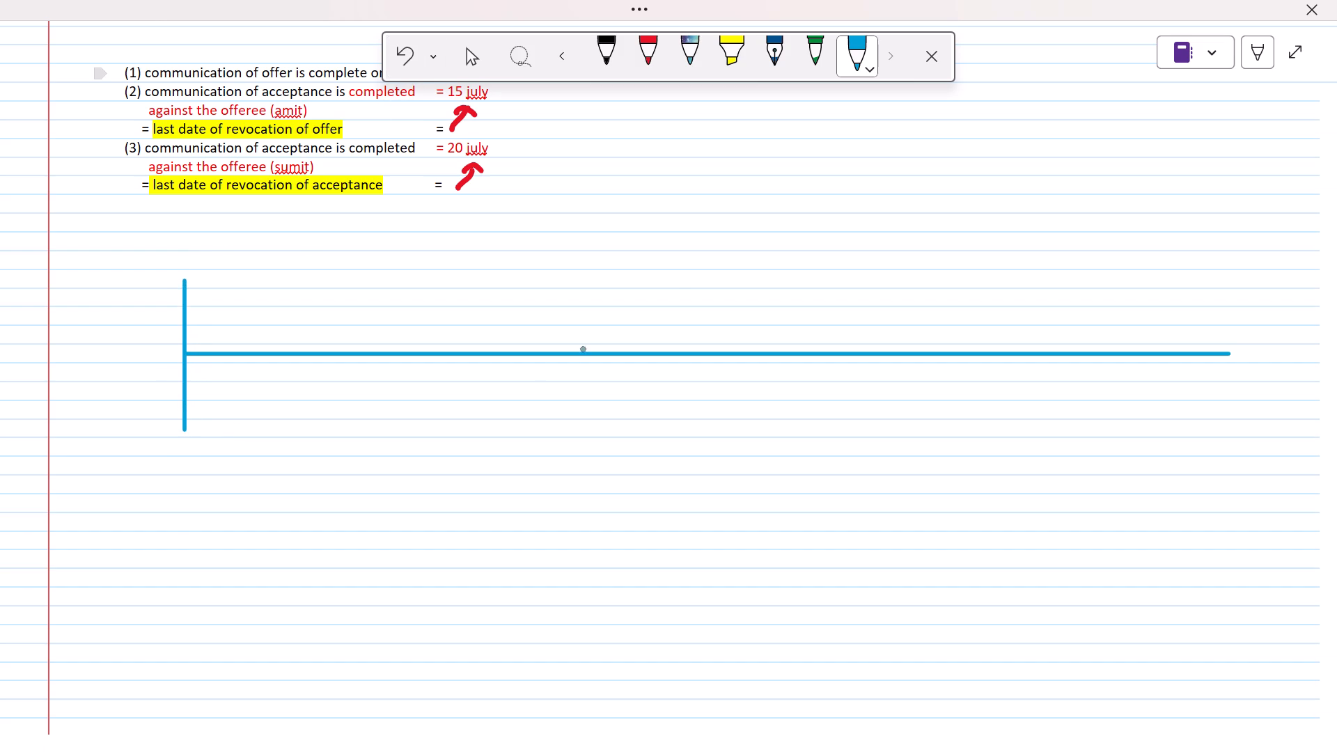
left_click_drag(690, 271, 705, 370)
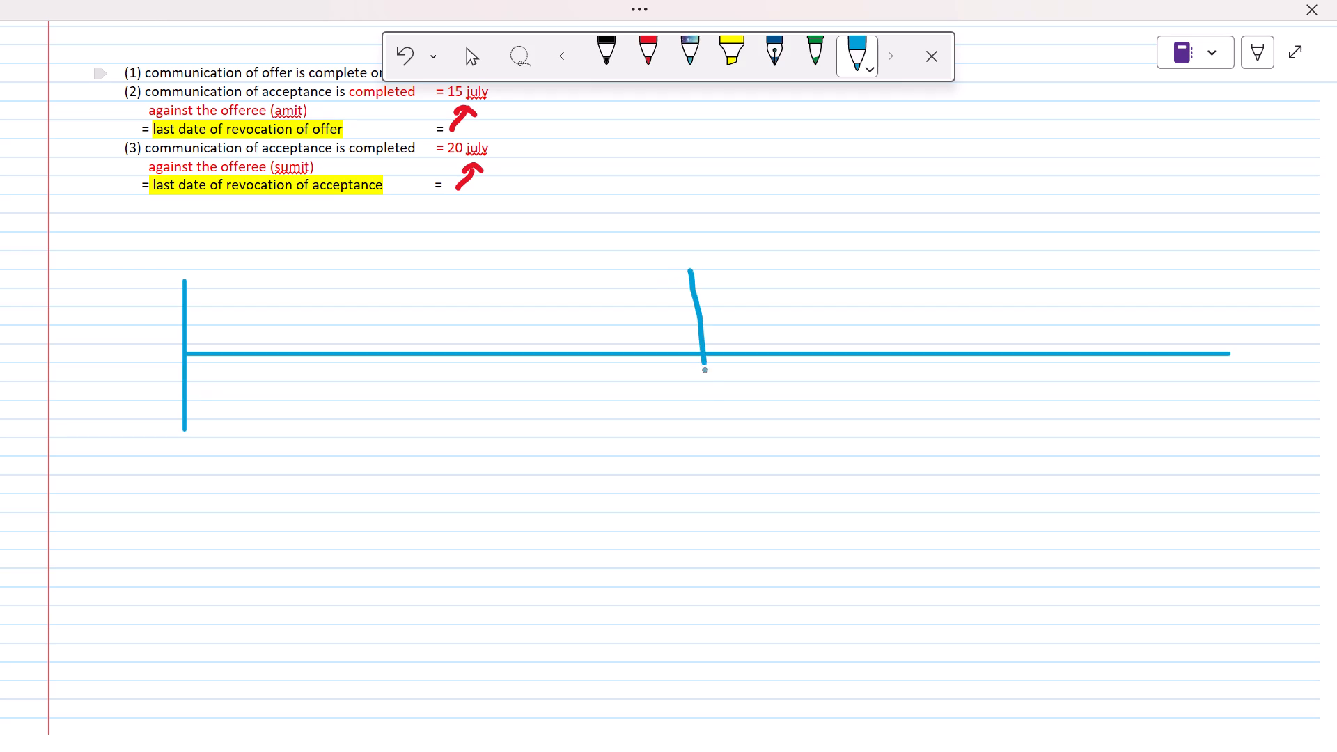
left_click_drag(705, 370, 698, 422)
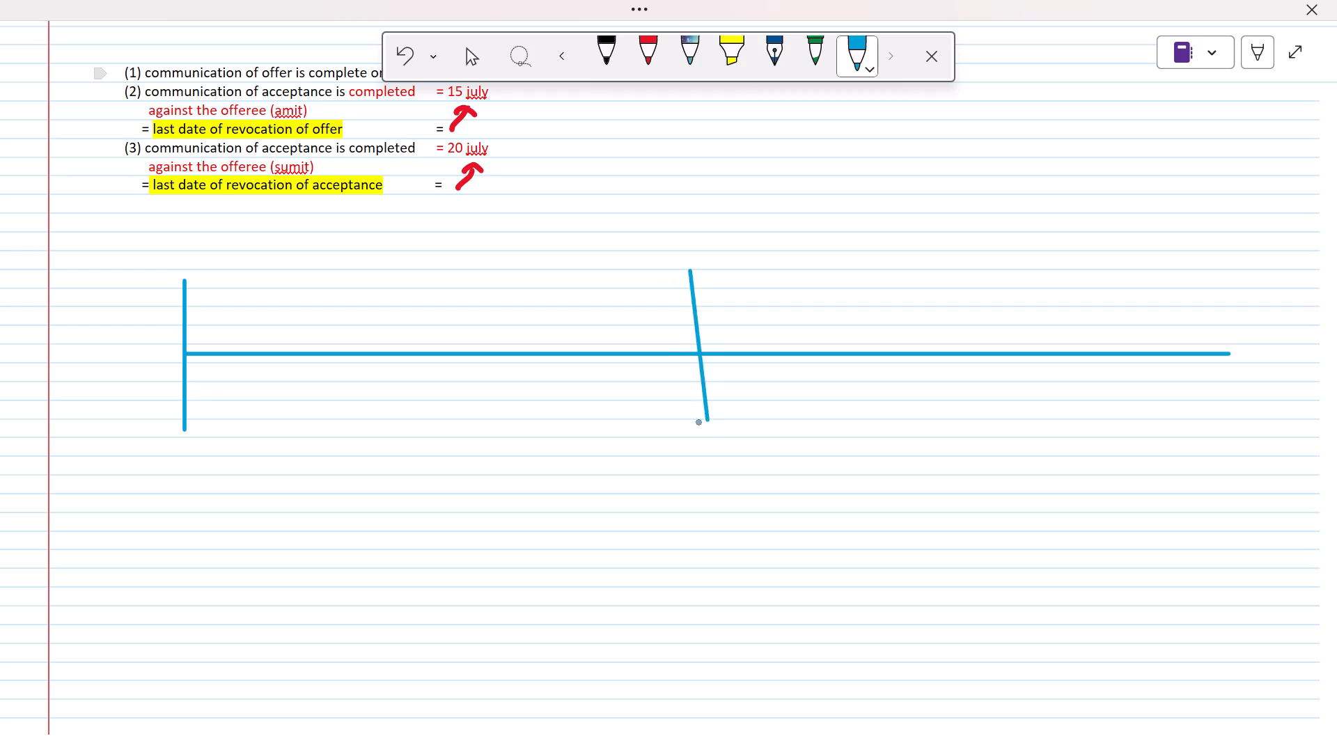
left_click_drag(698, 422, 693, 423)
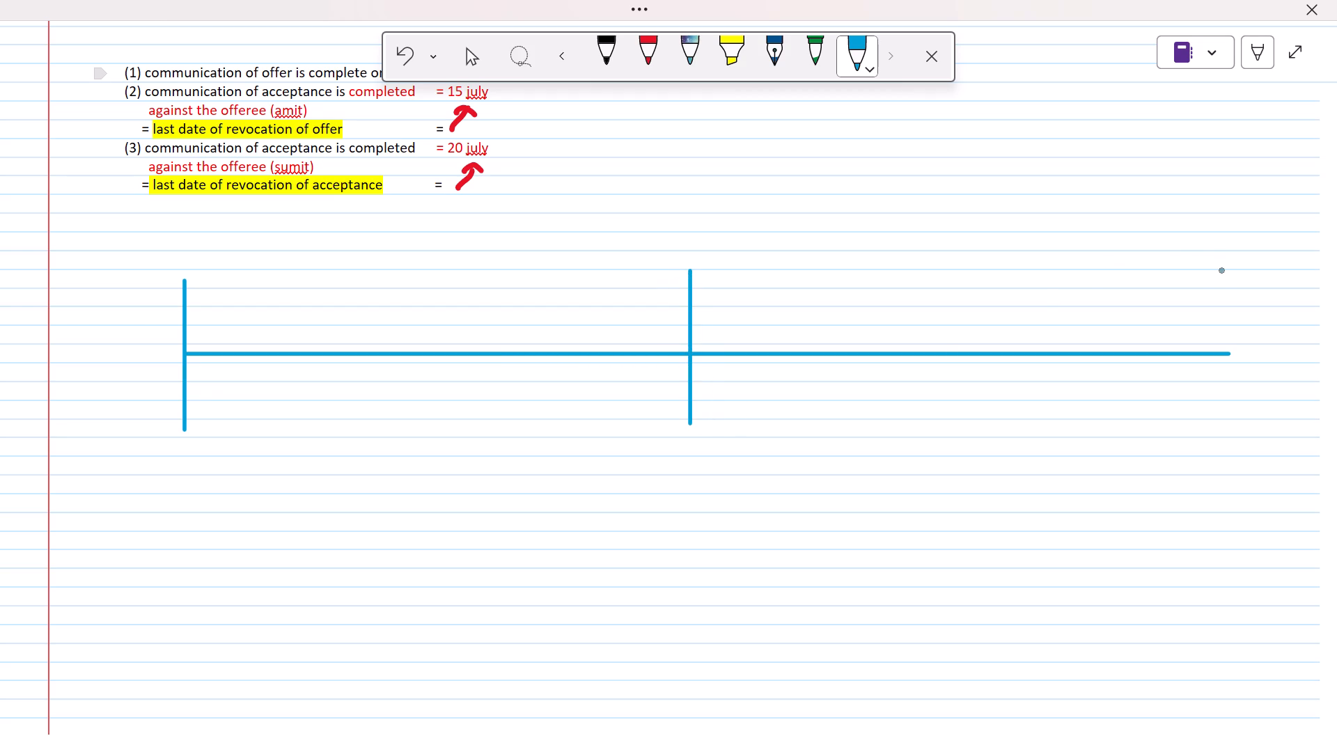
left_click_drag(1221, 270, 1238, 421)
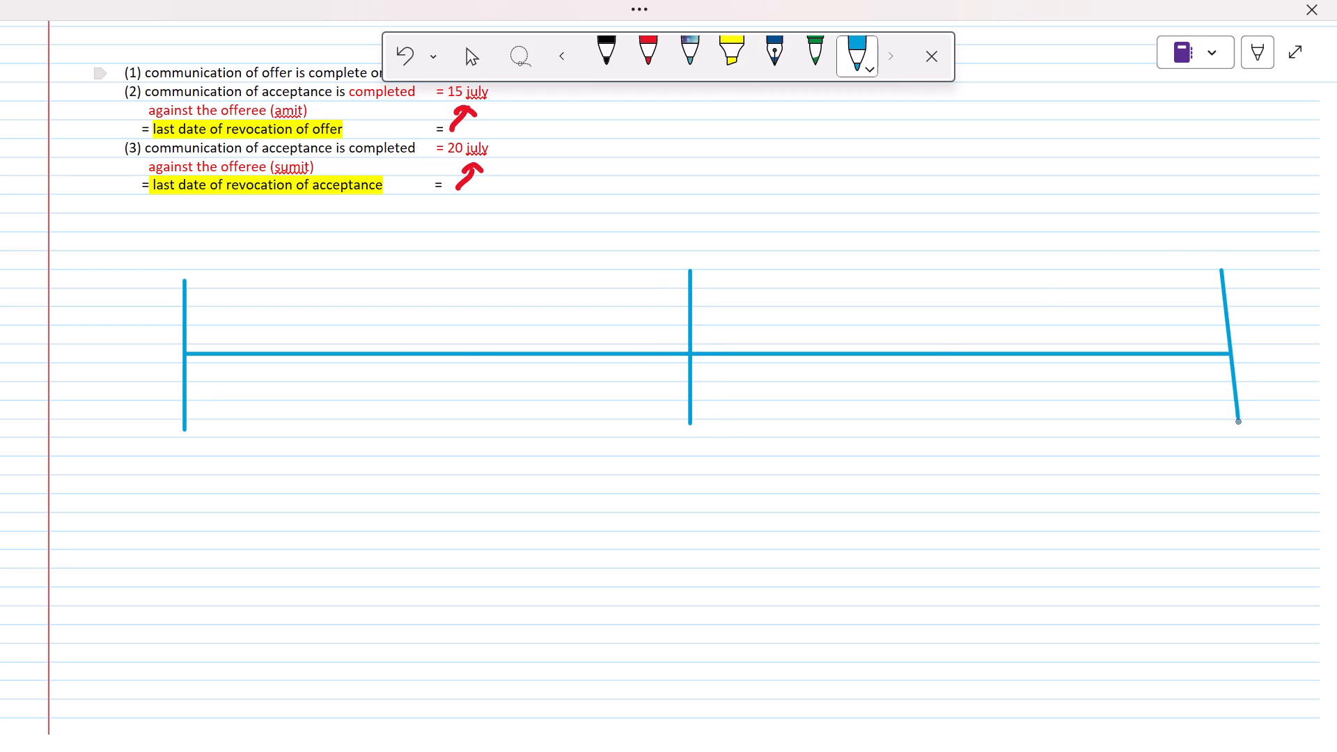
left_click_drag(1238, 421, 1221, 425)
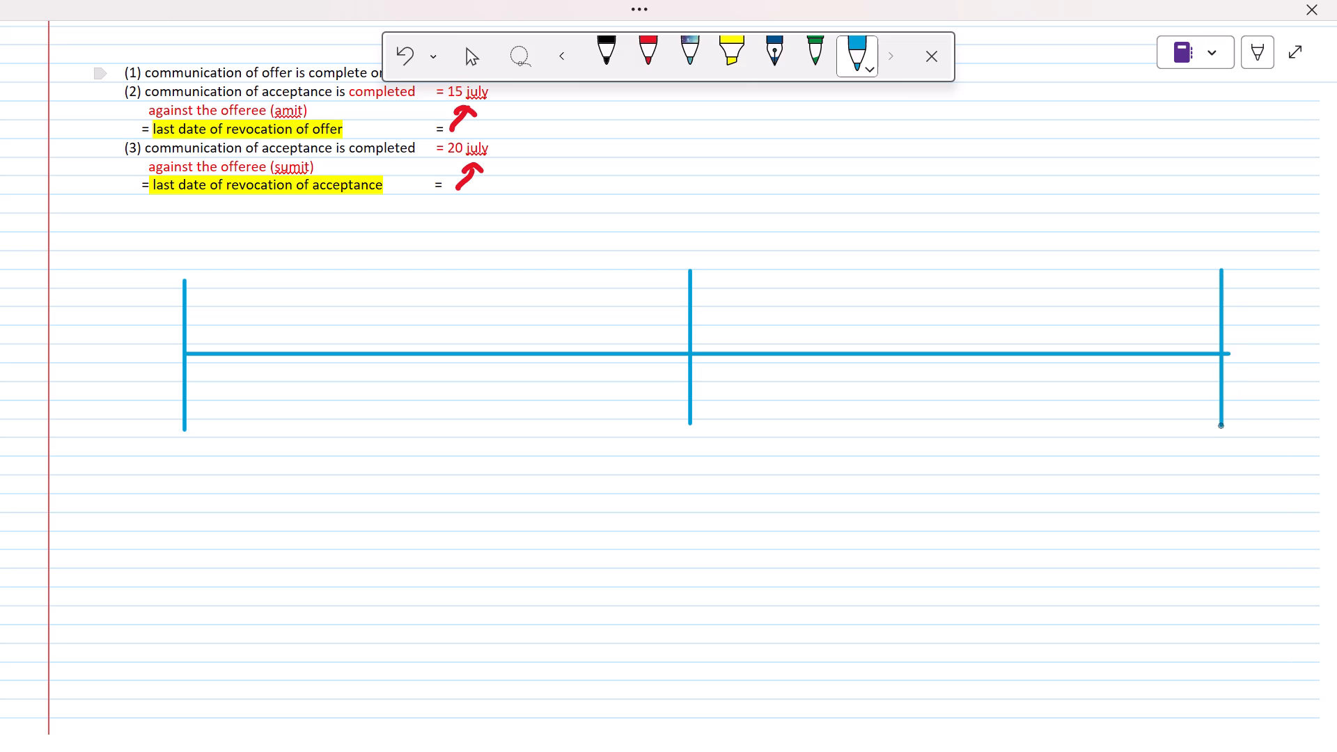
left_click_drag(1221, 425, 1230, 414)
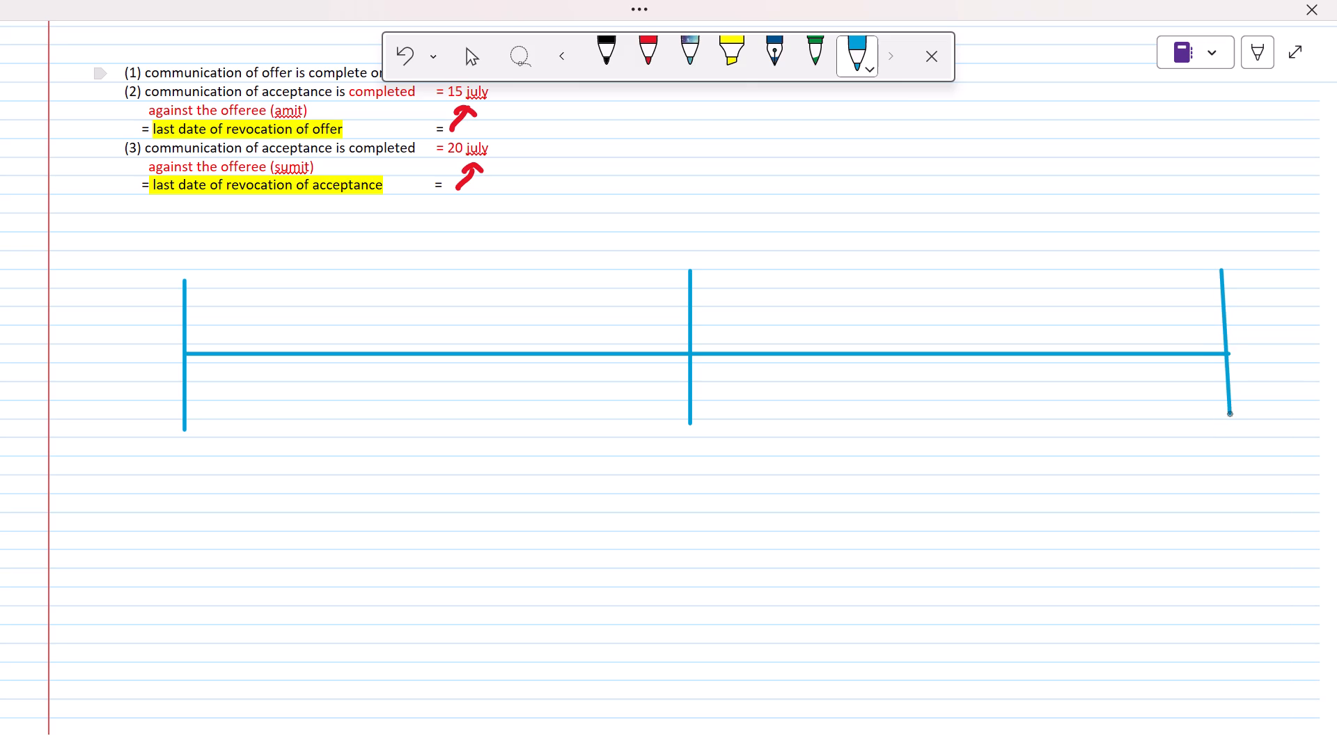
left_click_drag(1230, 414, 1226, 420)
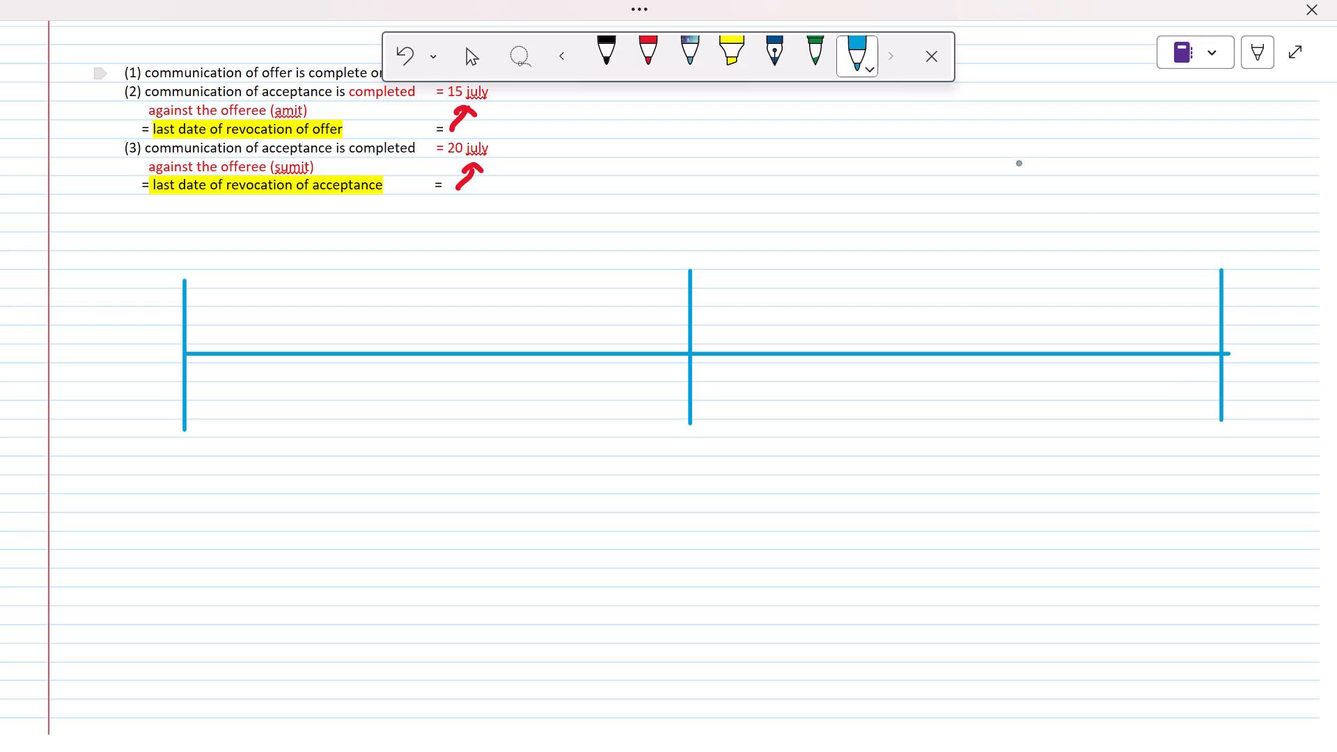
Add the text label "Offer sent" below the timeline's first vertical mark.
left_click(490, 52)
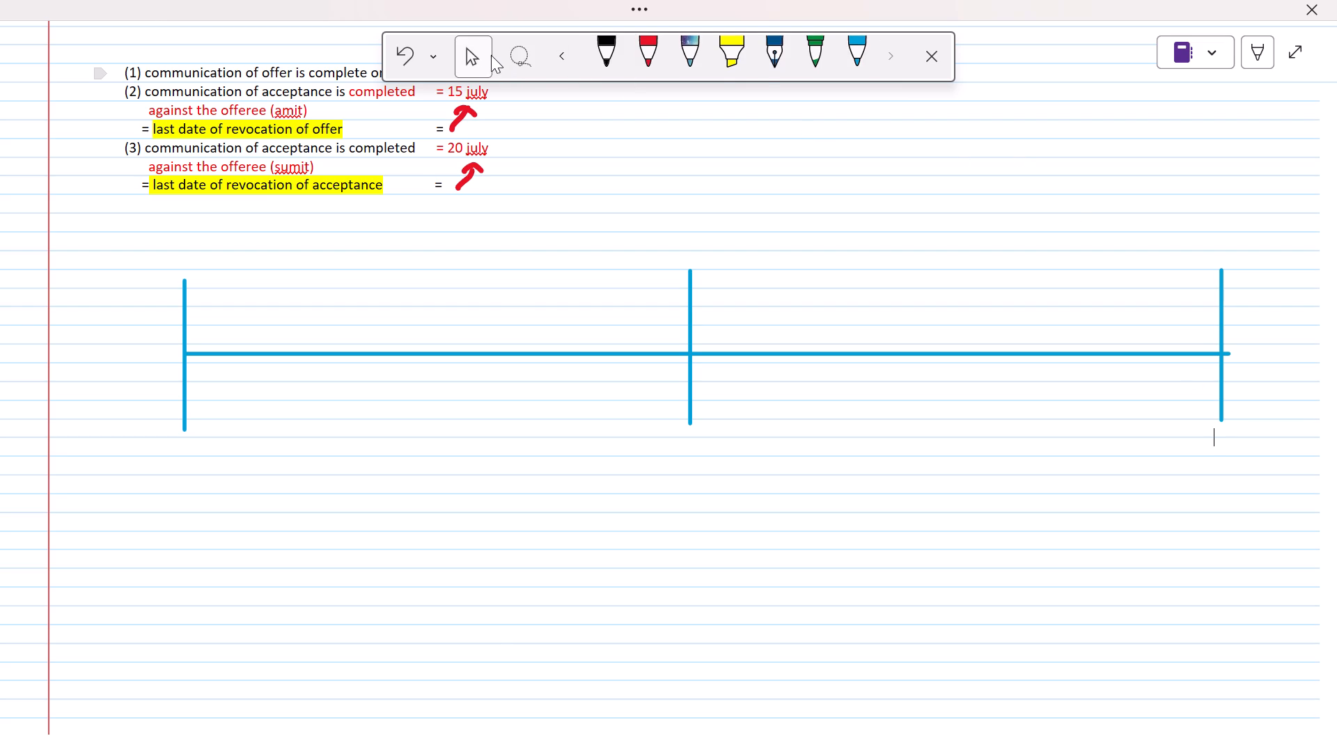
left_click(148, 445)
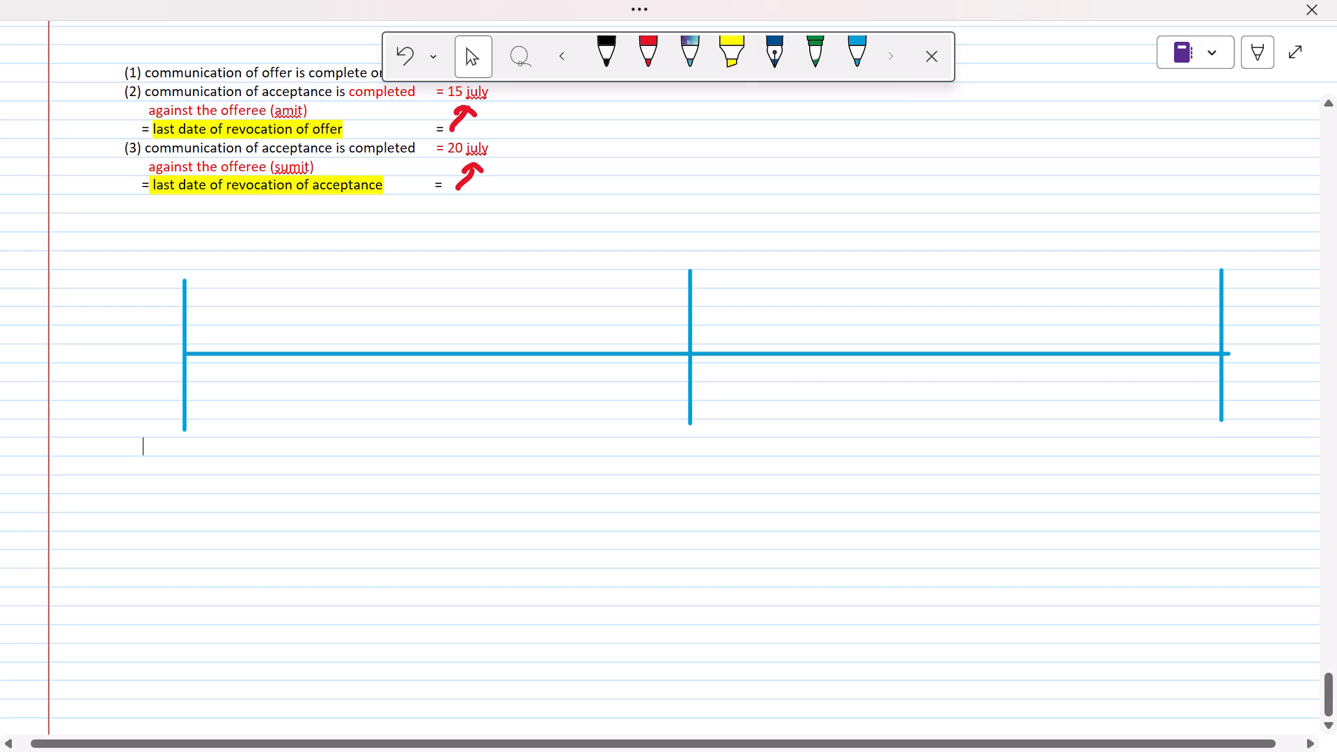
type("offe")
key("space")
key("BackSpace")
type("r")
key("space")
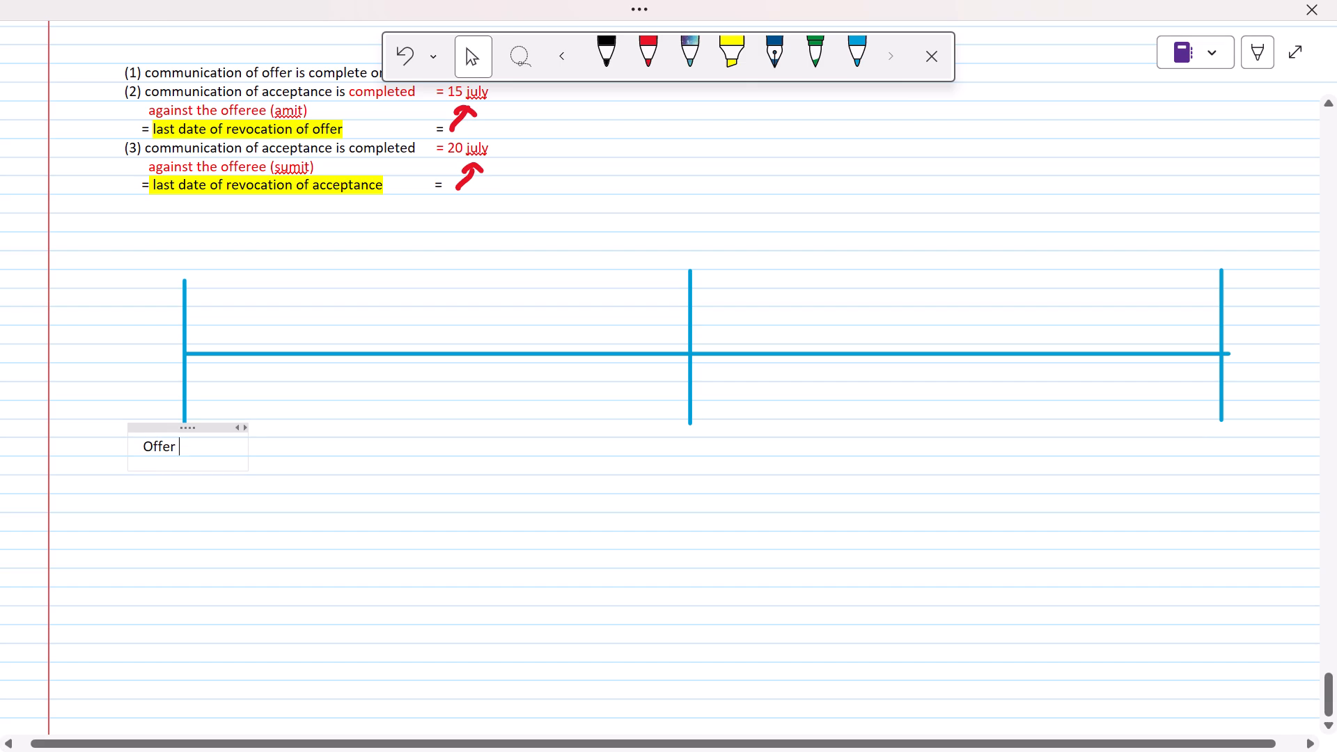
type("sent")
key("space")
Add the text label "Acceptance was sent" below the timeline's middle vertical mark.
left_click(579, 442)
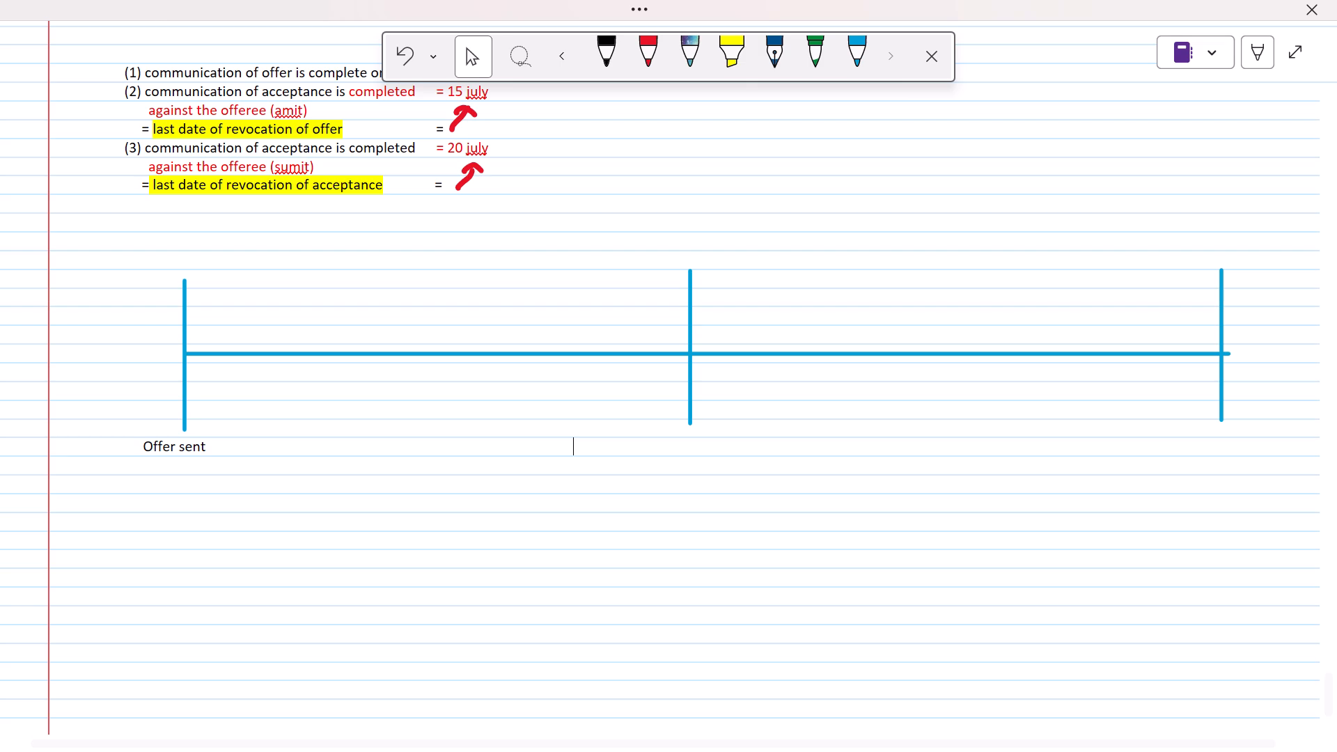
type("acceptance")
key("space")
type("was sent")
key("space")
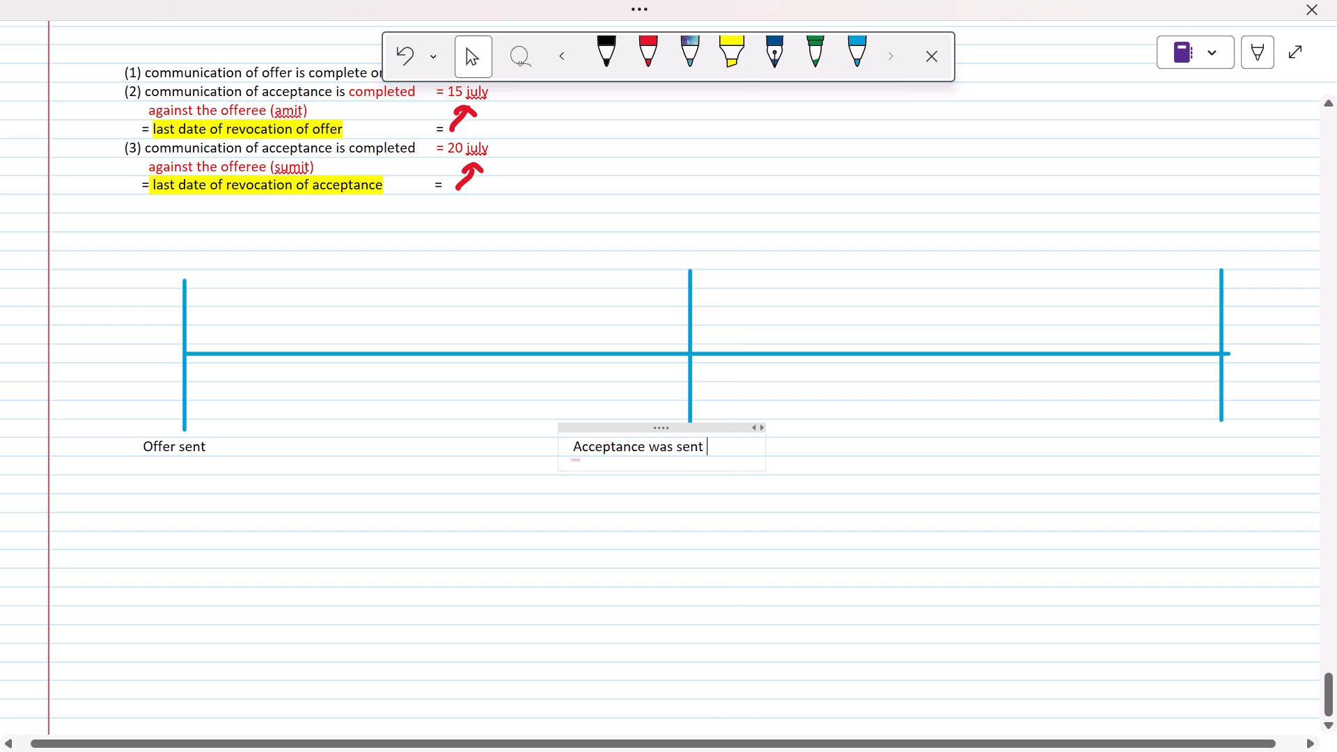
Add the text label "Acceptance was recived" below the timeline's last vertical mark.
left_click(1133, 444)
type("acceptance was reci")
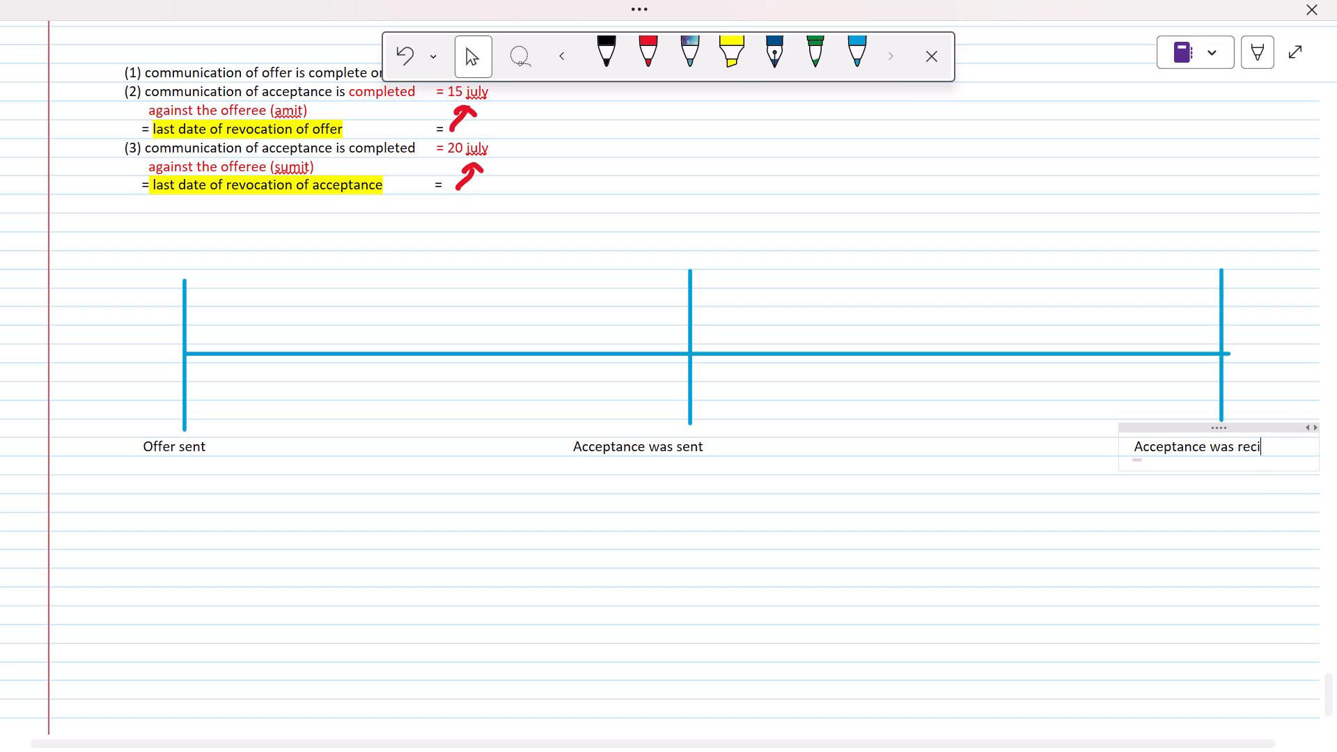
type("ved")
key("space")
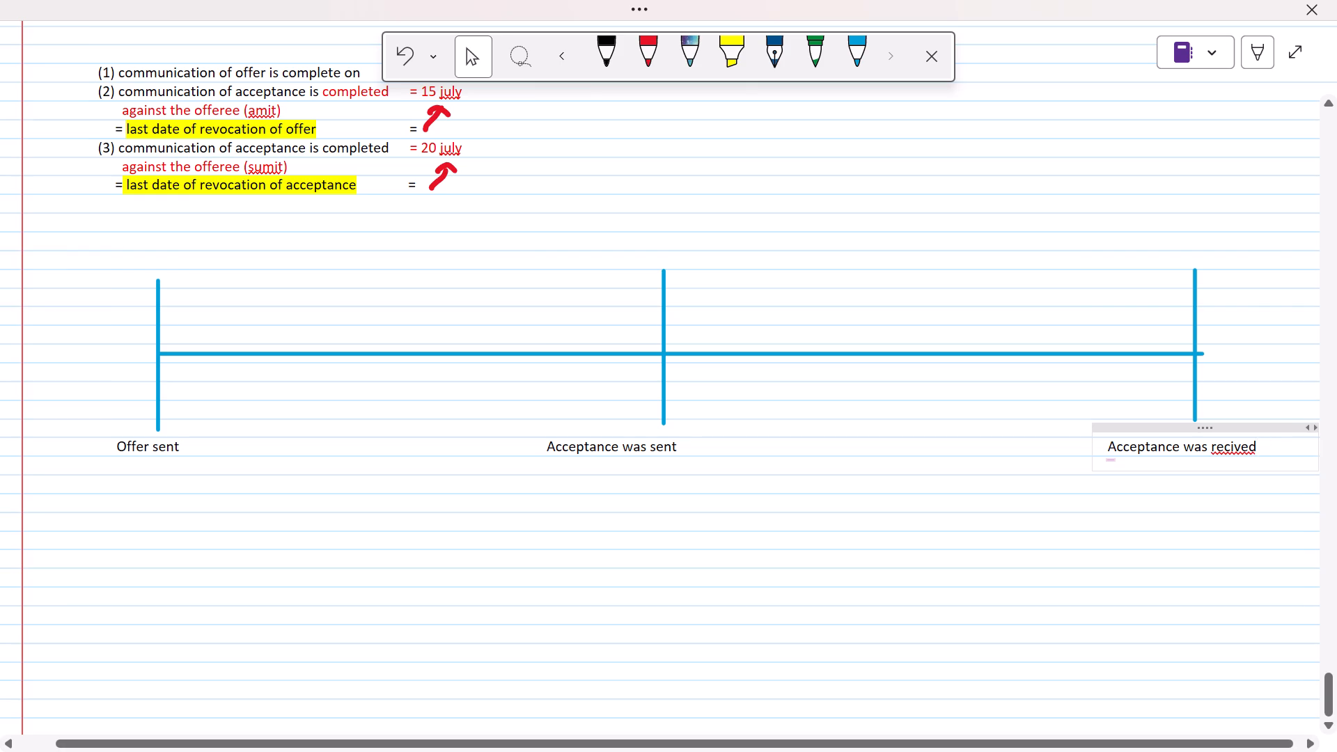
Add the date "10th july" above the timeline's first vertical mark.
left_click(112, 260)
key("1")
type("0th")
key("space")
key("space")
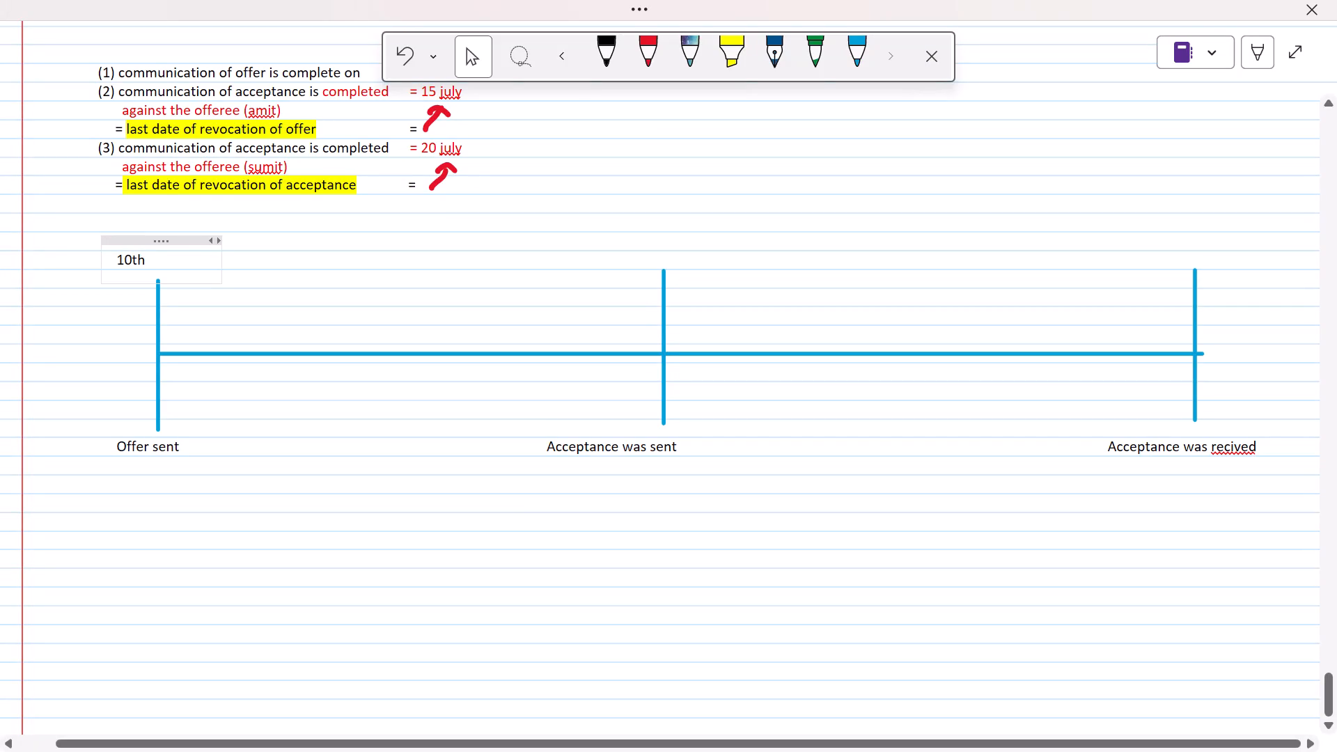
key("j")
key("u")
key("l")
key("y")
Add the date "15 th july" above the timeline's middle vertical mark.
left_click(612, 244)
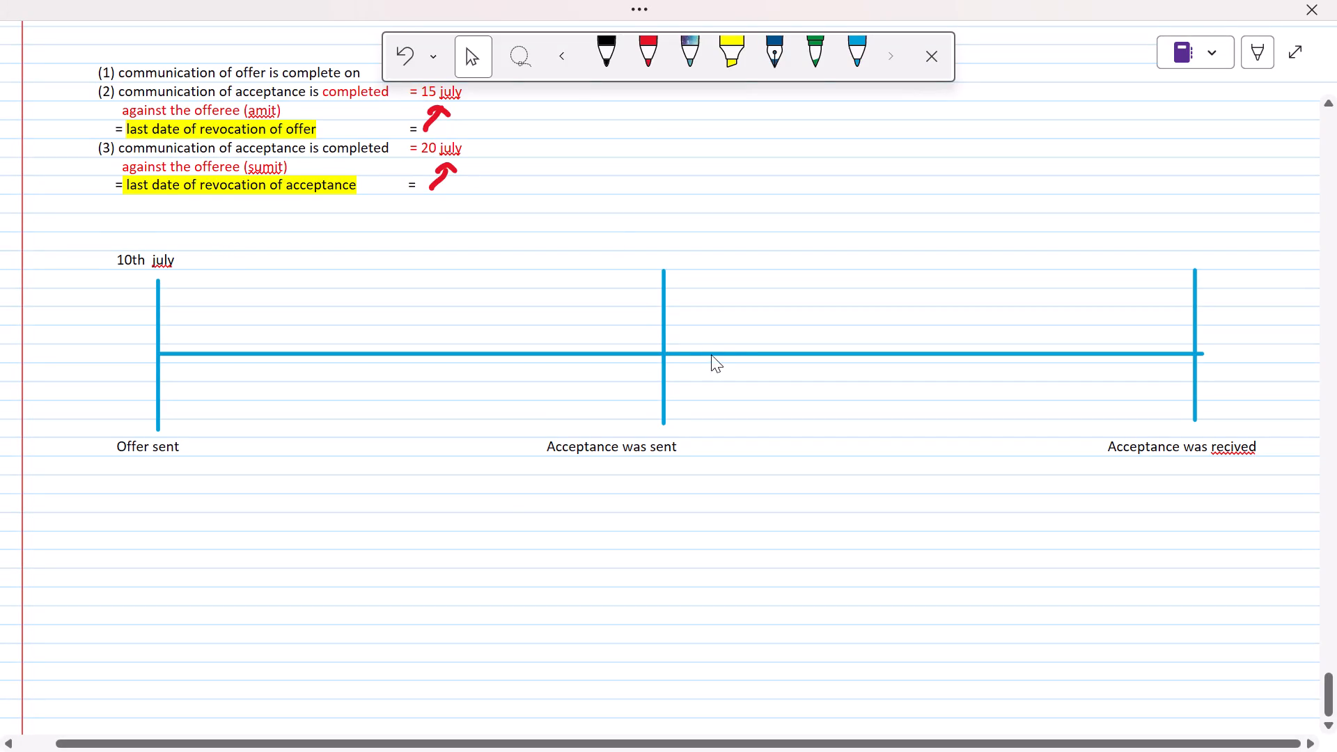
left_click(592, 253)
key("1")
key("5")
key("b")
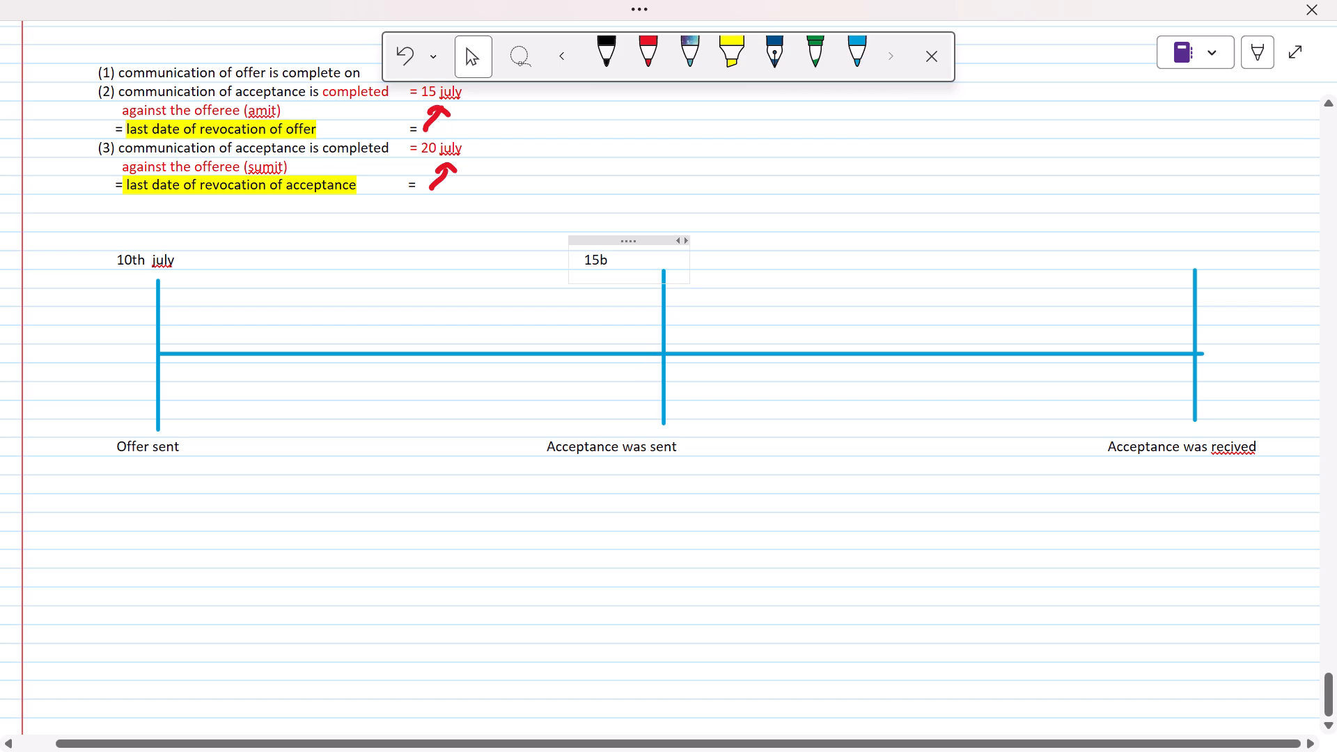
key("BackSpace")
key("space")
type("th")
key("space")
key("j")
key("u")
type("ly")
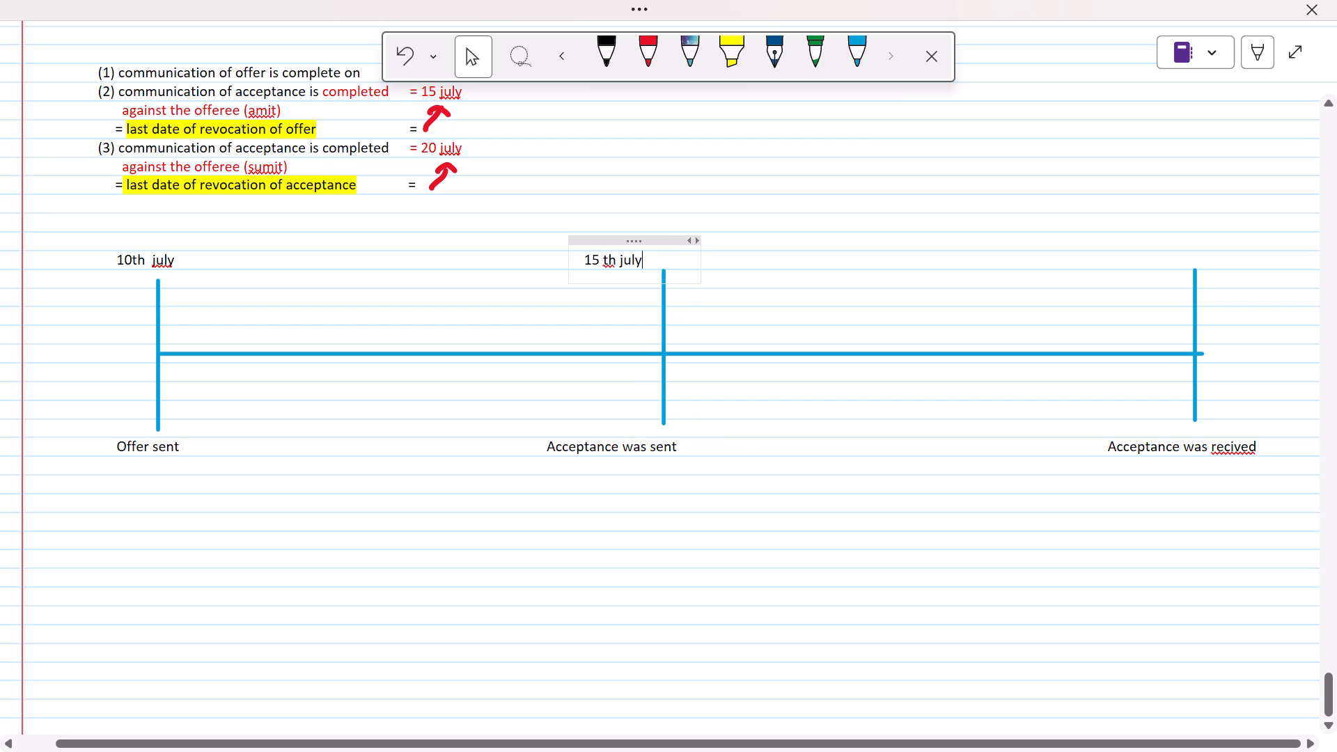
Add the date "20 th july" above the timeline's last vertical mark.
left_click(1148, 260)
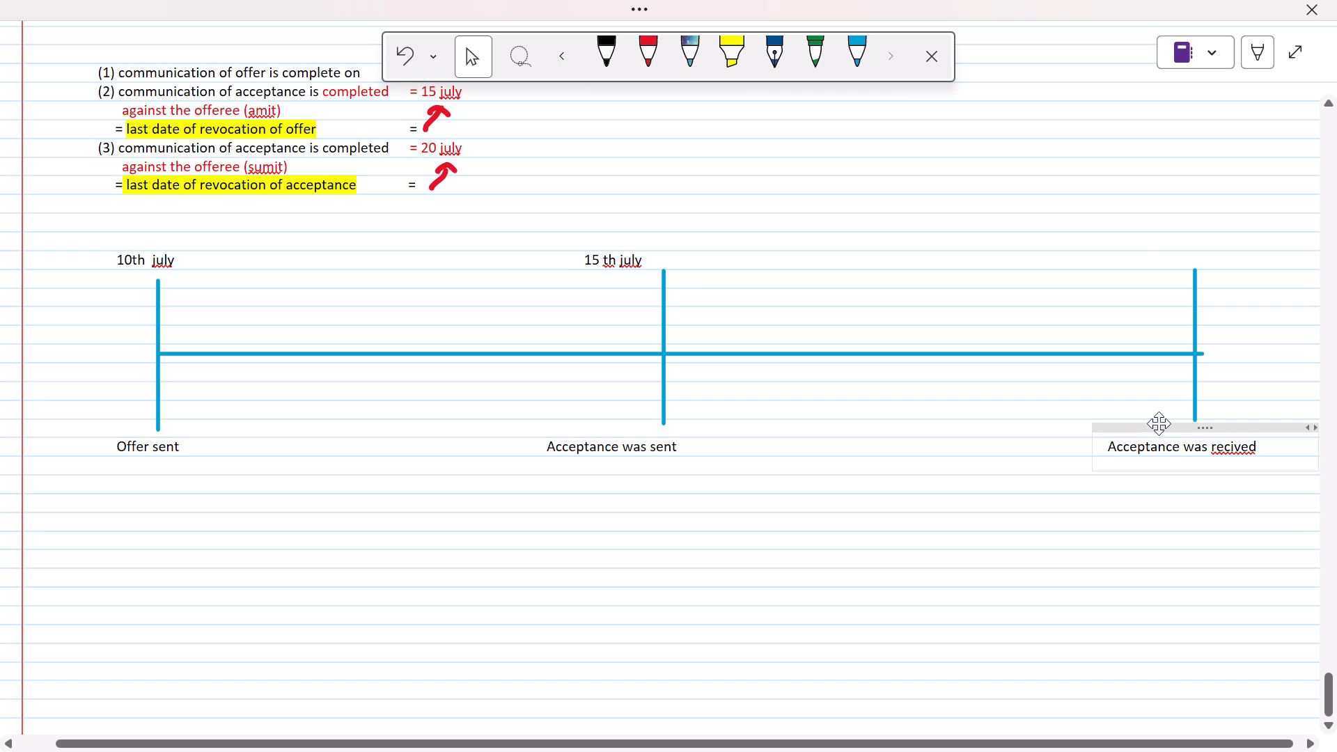
key("2")
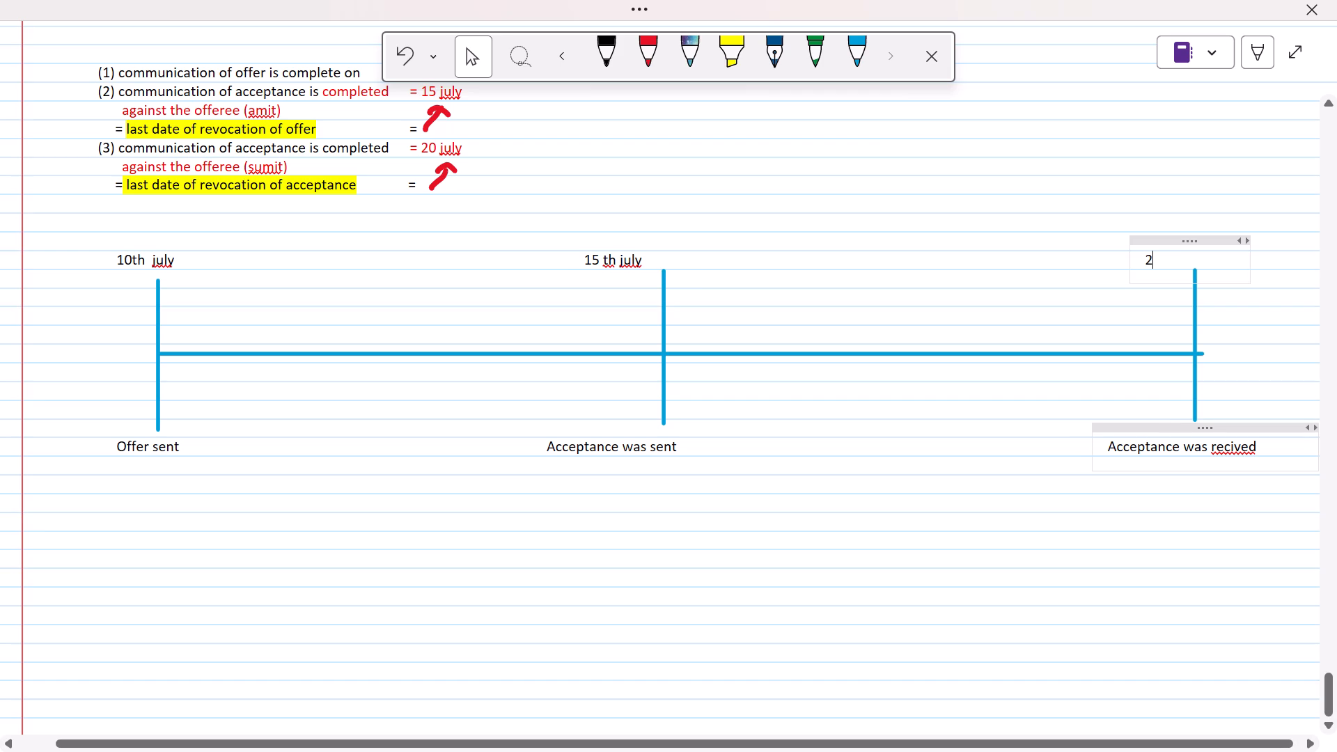
key("0")
key("space")
key("t")
key("h")
key("space")
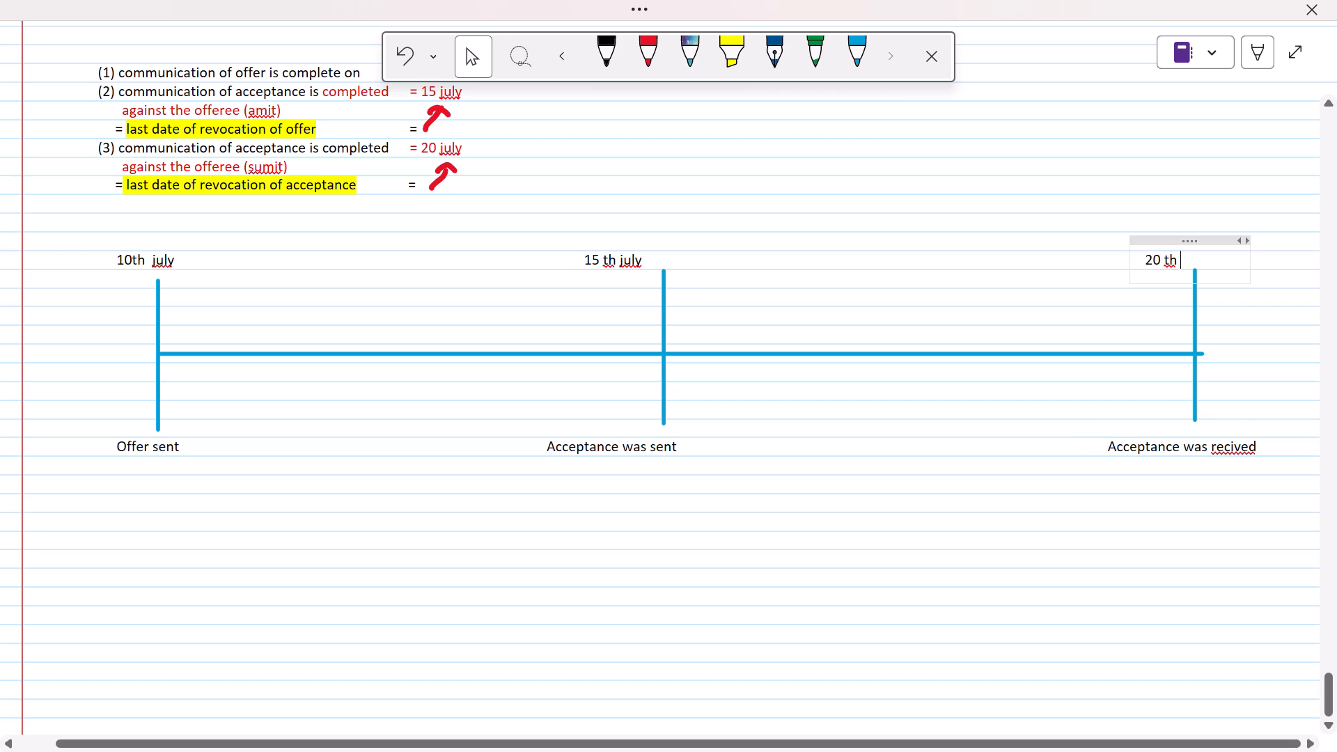
key("j")
key("u")
type("ly")
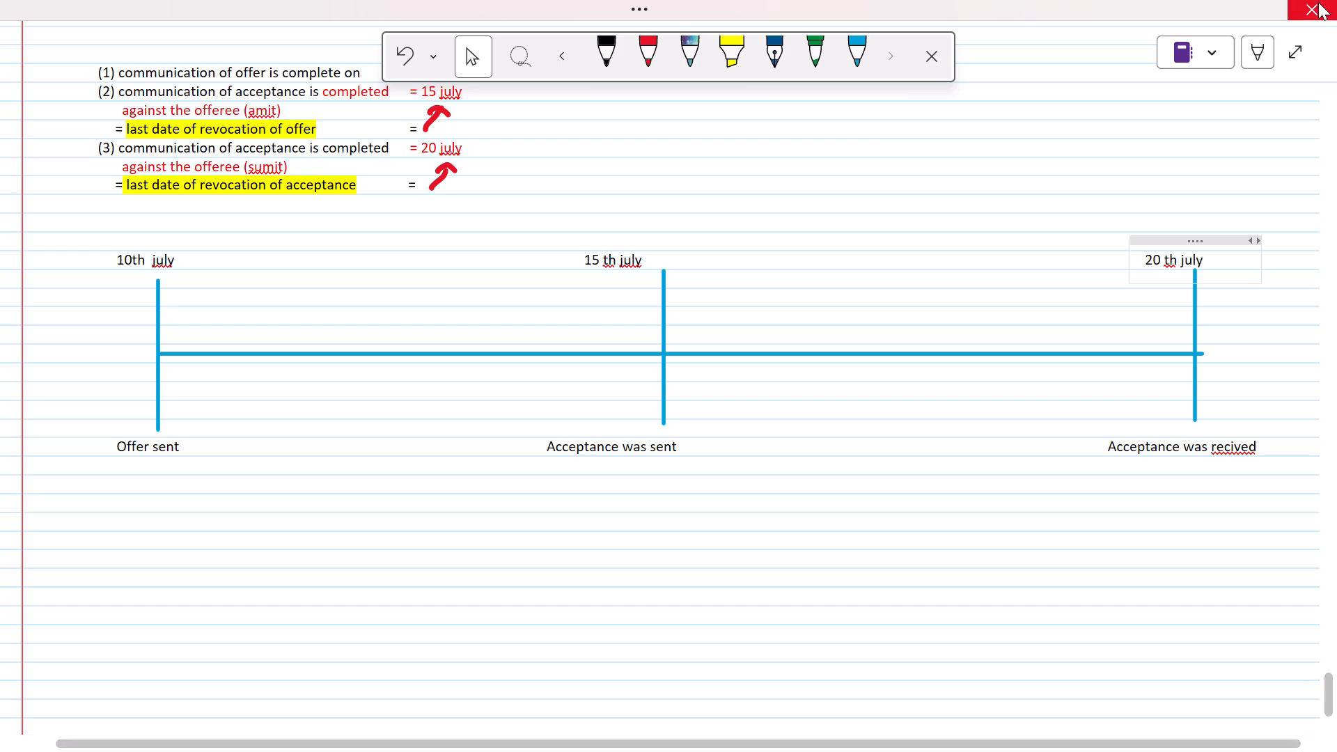
Leave the full-page view, minimise the notebook window and launch Kuro from the desktop.
left_click(1308, 47)
left_click(1221, 26)
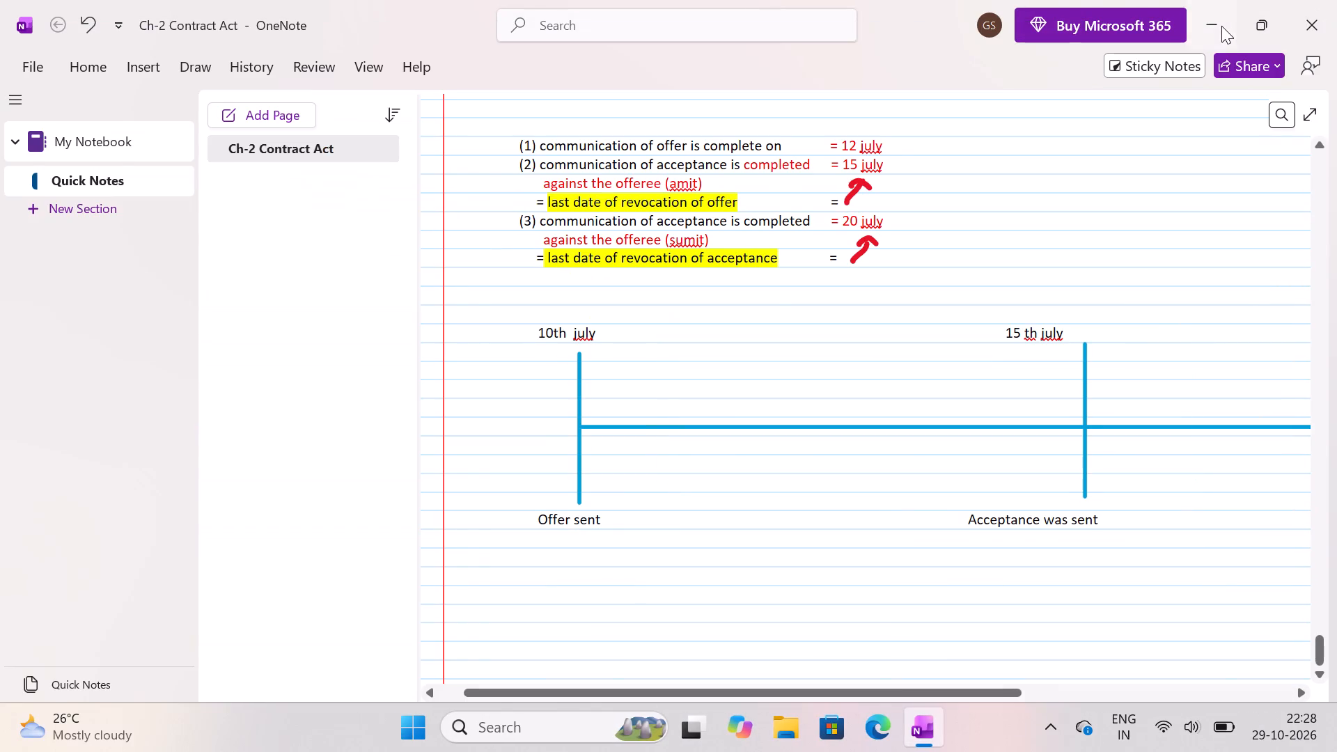
double_click(114, 151)
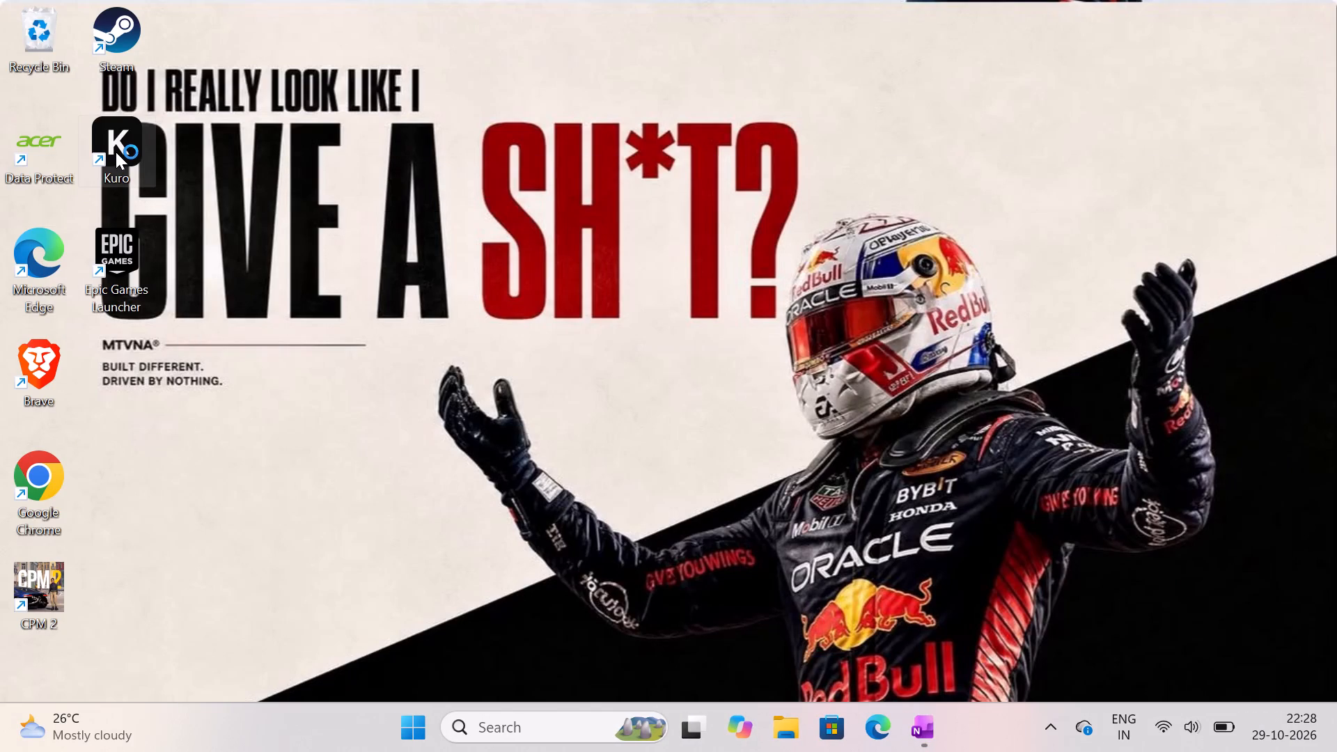